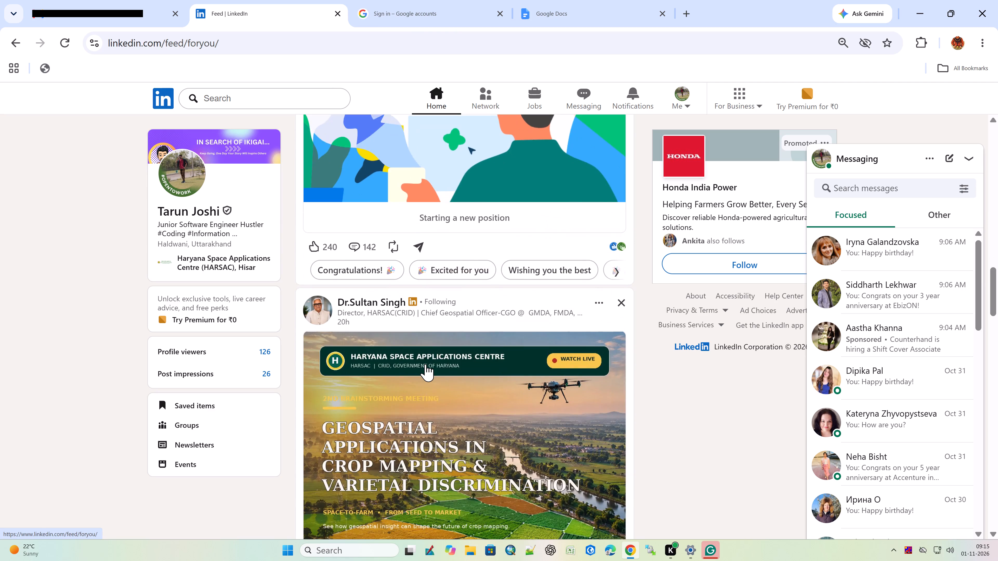
{"action": "scroll", "coordinate": [425, 364], "scroll_direction": "down", "scroll_amount": 5}
{"action": "scroll", "coordinate": [425, 364], "scroll_direction": "up", "scroll_amount": 4}
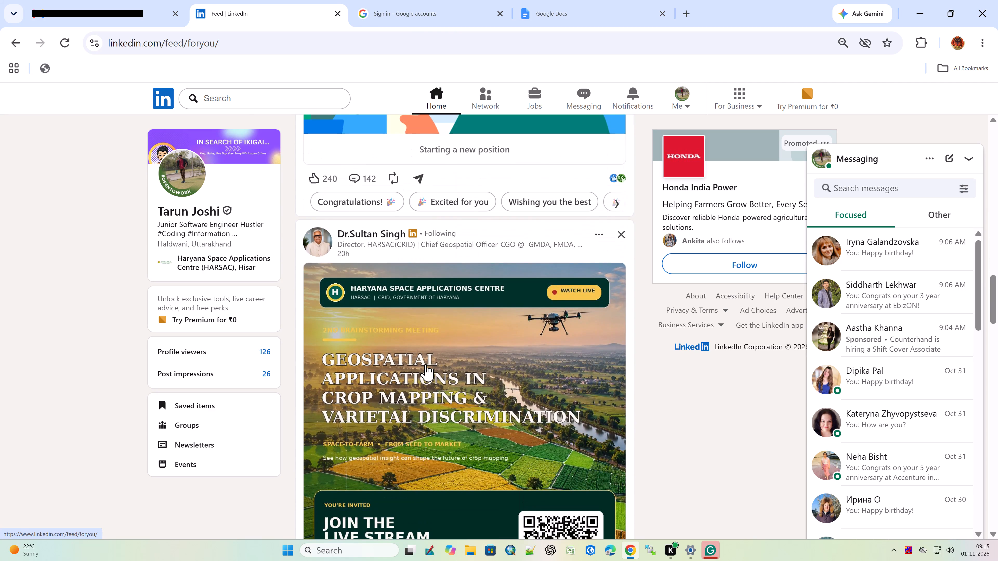
{"action": "scroll", "coordinate": [425, 364], "scroll_direction": "down", "scroll_amount": 3}
{"action": "scroll", "coordinate": [393, 419], "scroll_direction": "down", "scroll_amount": 1}
{"action": "left_click", "coordinate": [326, 409]}
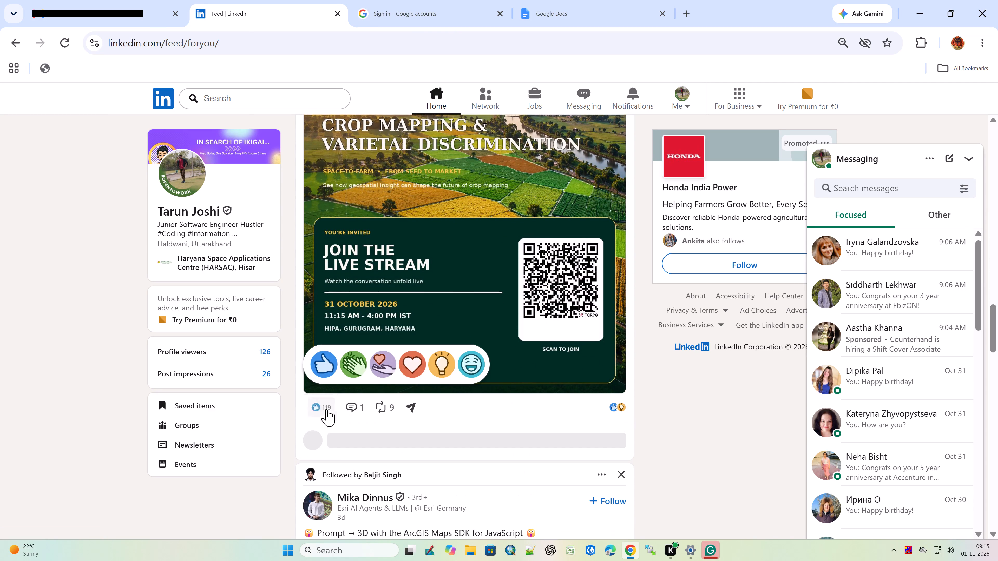
View the feed post about Prompt → 3D with the ArcGIS Maps SDK for JavaScript.
{"action": "scroll", "coordinate": [353, 423], "scroll_direction": "down", "scroll_amount": 5}
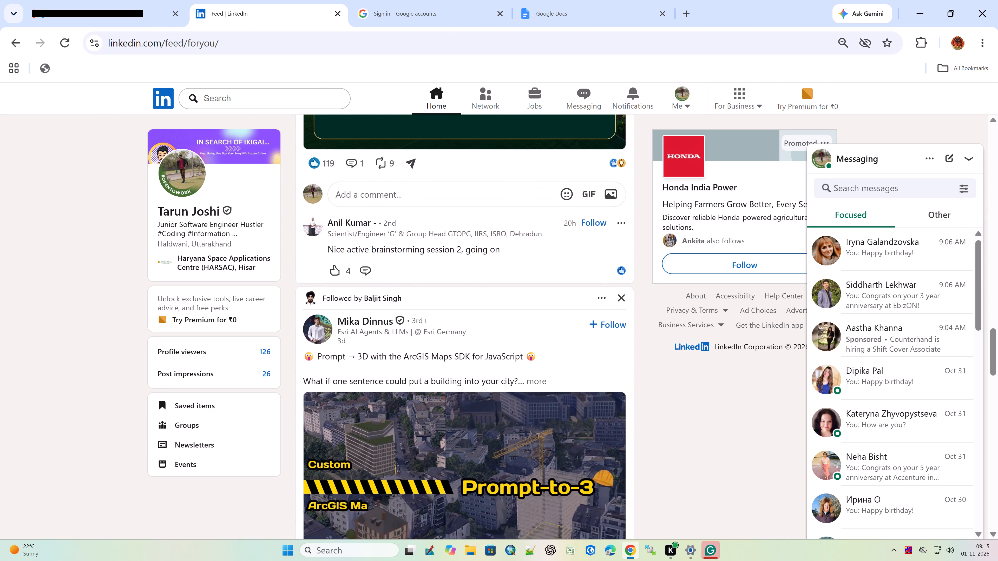
{"action": "scroll", "coordinate": [355, 416], "scroll_direction": "down", "scroll_amount": 1}
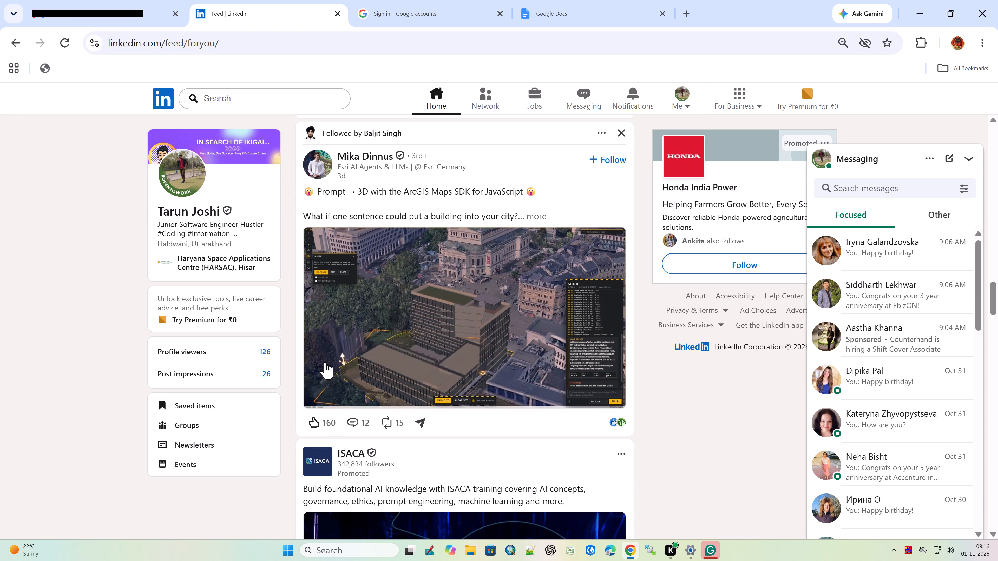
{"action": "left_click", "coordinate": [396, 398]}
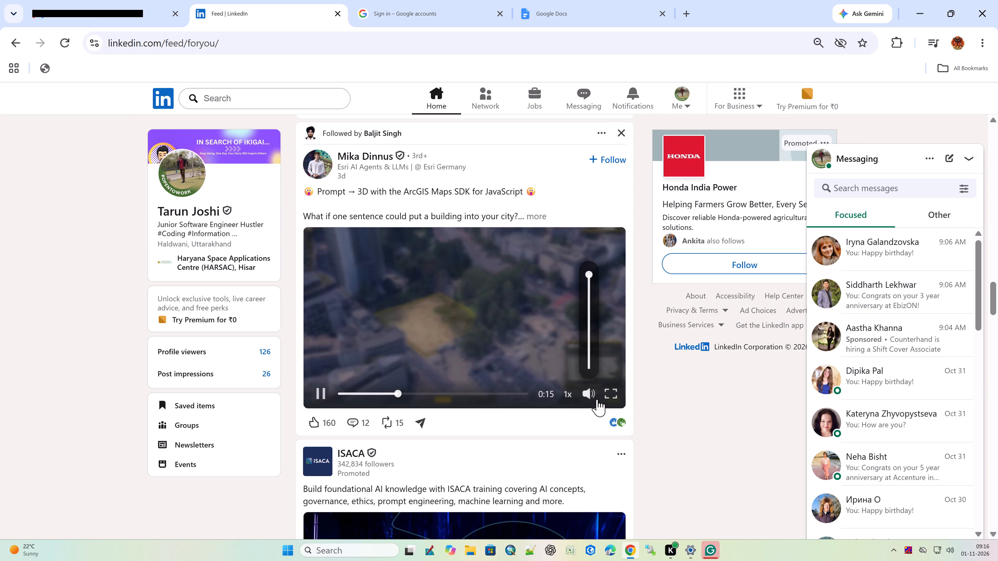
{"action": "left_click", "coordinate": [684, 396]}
In Google Docs, search the documents for "dbms" and open the DBMS document.
{"action": "left_click", "coordinate": [597, 0]}
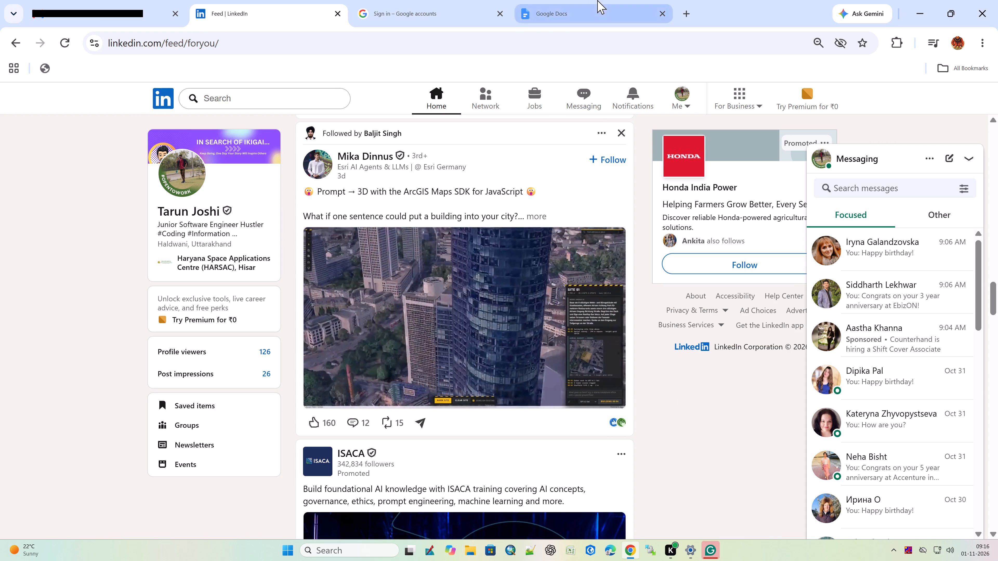
{"action": "scroll", "coordinate": [335, 426], "scroll_direction": "down", "scroll_amount": 7}
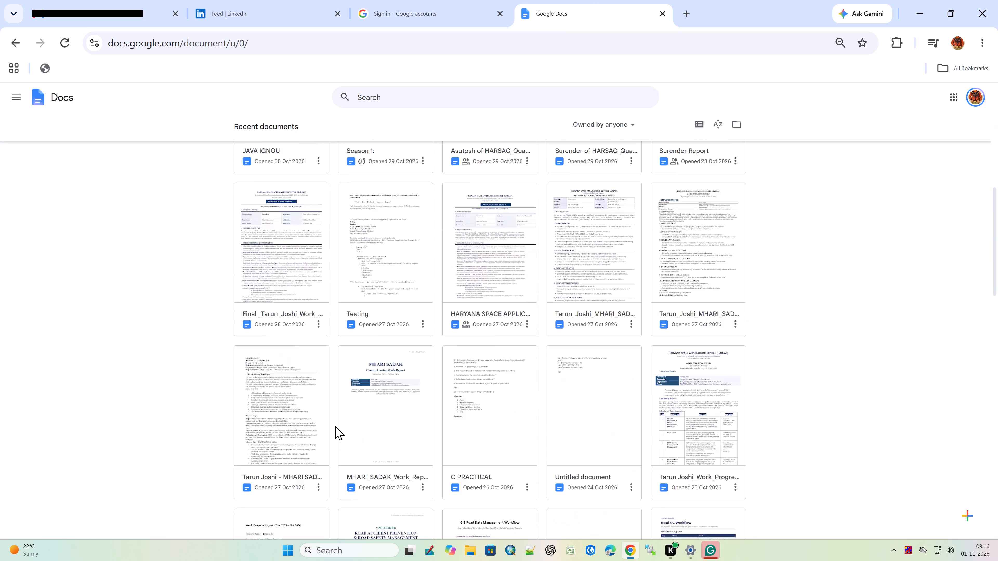
{"action": "left_click", "coordinate": [395, 93]}
{"action": "key", "text": "d"}
{"action": "key", "text": "b"}
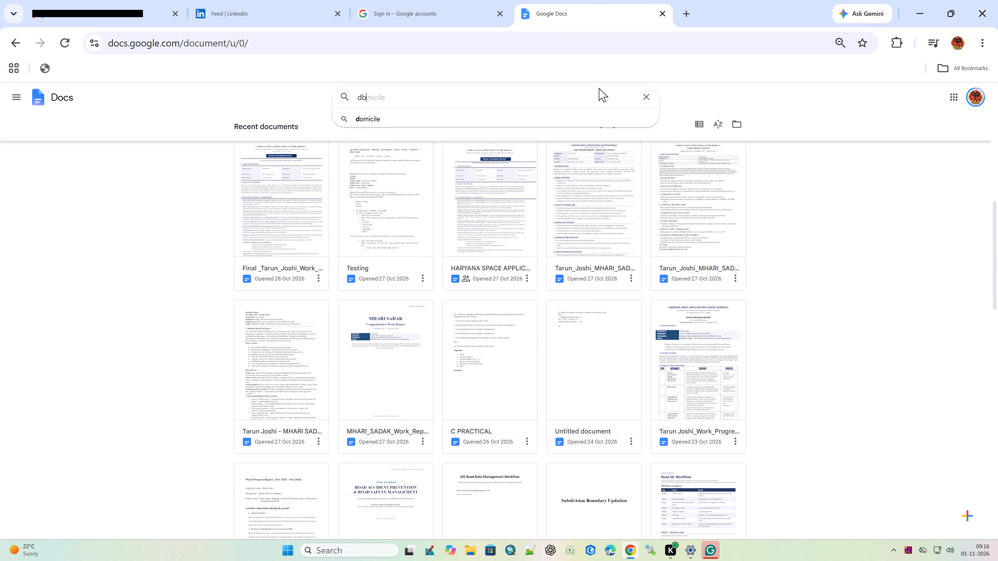
{"action": "key", "text": "m"}
{"action": "key", "text": "s"}
{"action": "left_click", "coordinate": [459, 122]}
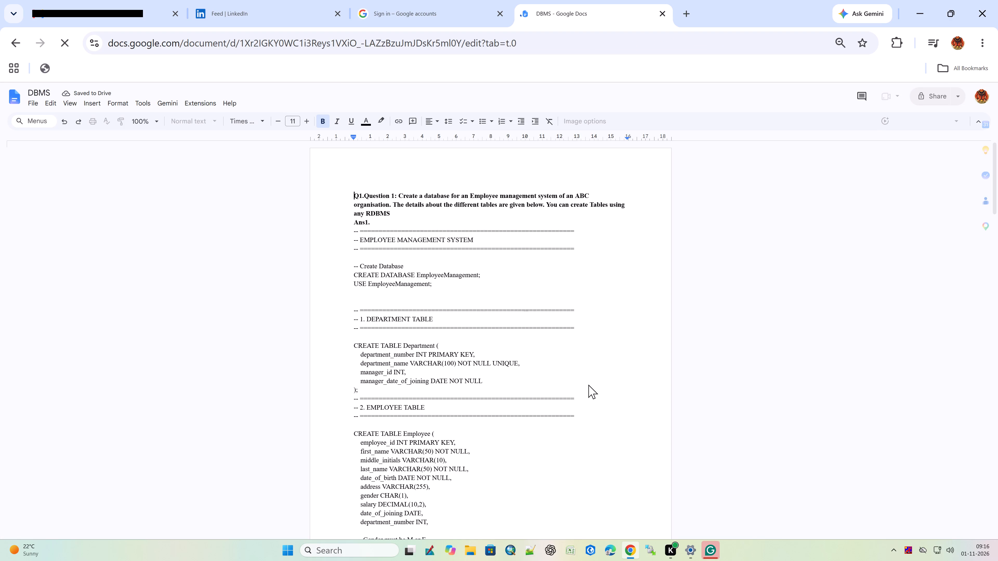
Look through the DBMS document down to its last page, around the Q 2 and Ans 2 headings.
{"action": "scroll", "coordinate": [588, 383], "scroll_direction": "down", "scroll_amount": 10}
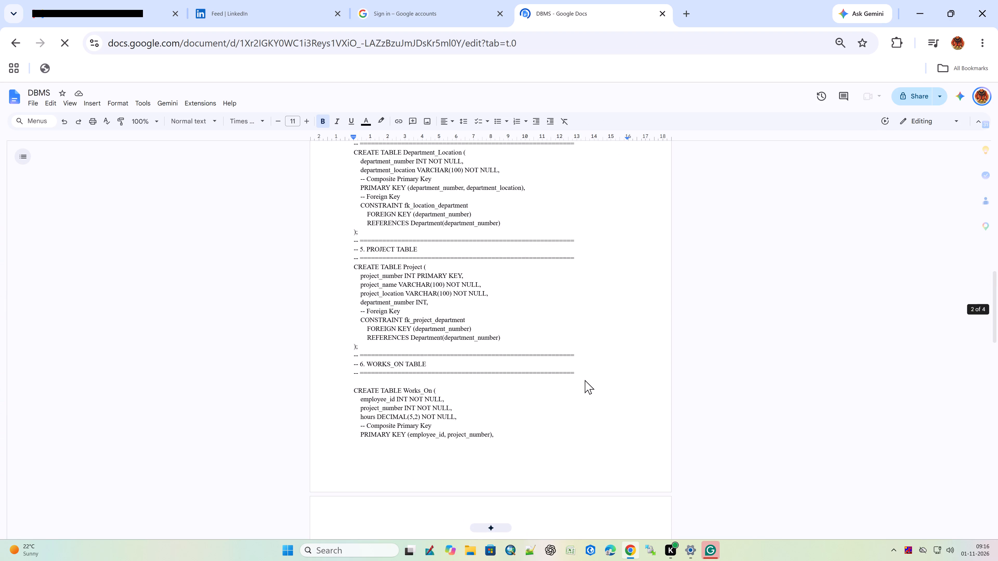
{"action": "scroll", "coordinate": [585, 380], "scroll_direction": "down", "scroll_amount": 17}
{"action": "scroll", "coordinate": [584, 379], "scroll_direction": "up", "scroll_amount": 3}
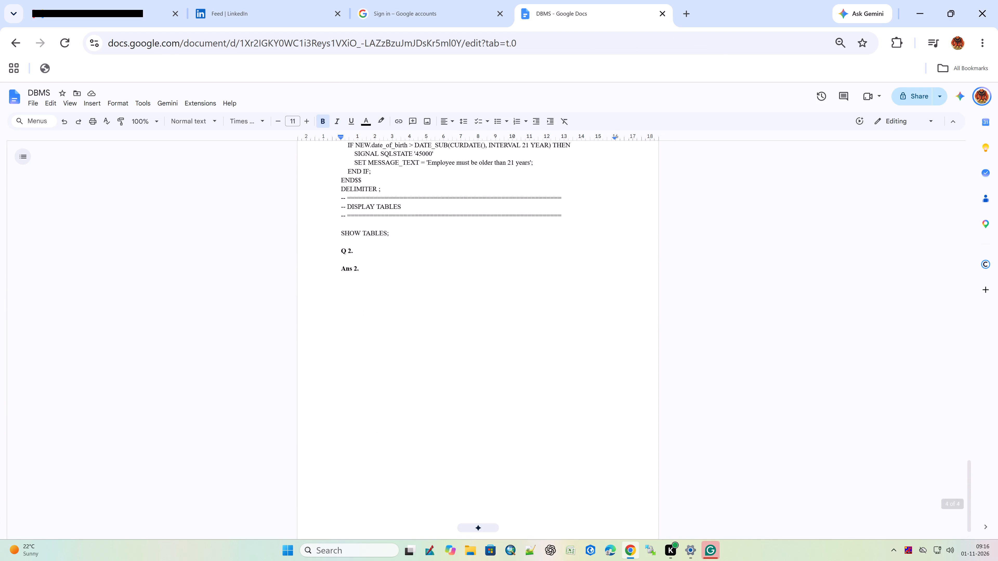
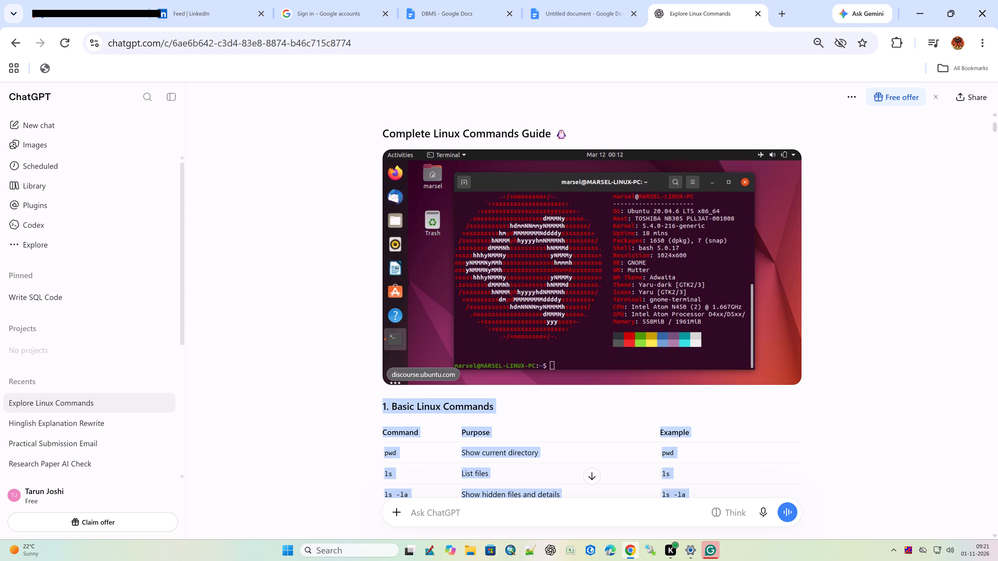
Paste the copied Linux guide into the untitled Google Docs document below the "Explore all the linux Commands" line.
{"action": "left_click", "coordinate": [632, 0]}
{"action": "key", "text": "ctrl+v"}
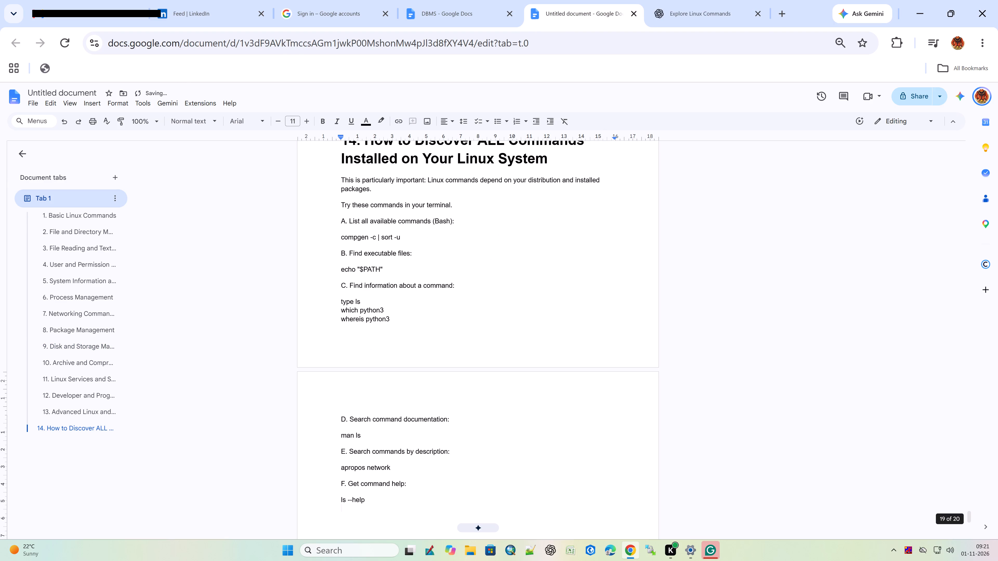
Select the whole document and apply the Normal text style twice to strip the heading and leftover pasted formatting.
{"action": "left_click_drag", "start_coordinate": [972, 518], "coordinate": [961, 100]}
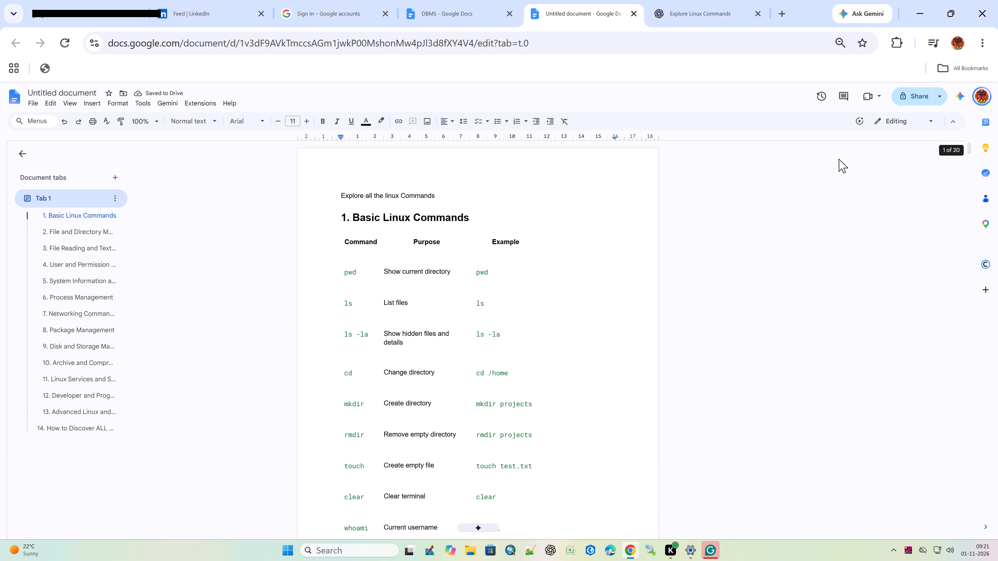
{"action": "key", "text": "ctrl+a"}
{"action": "left_click", "coordinate": [182, 111]}
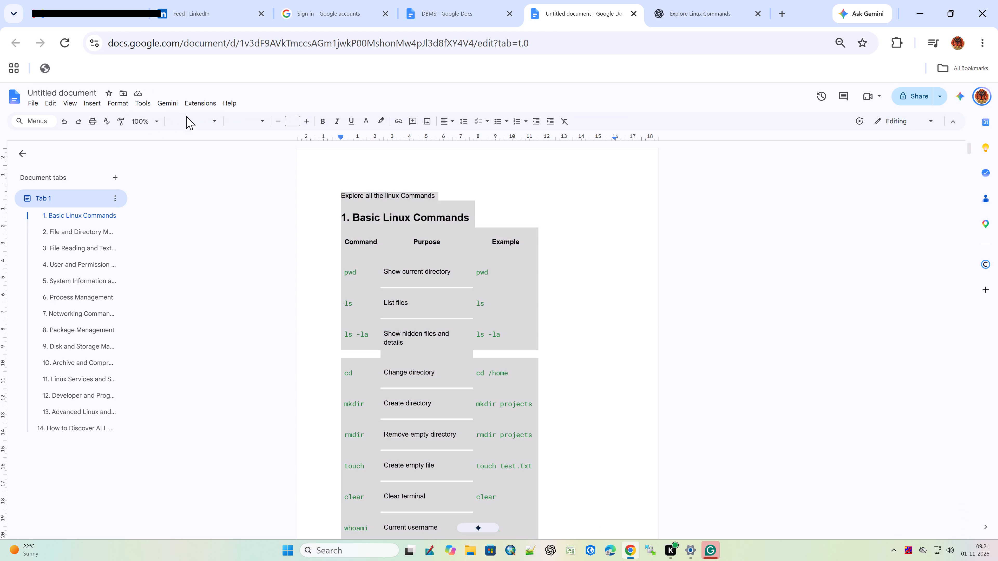
{"action": "left_click", "coordinate": [189, 119]}
{"action": "left_click", "coordinate": [300, 141]}
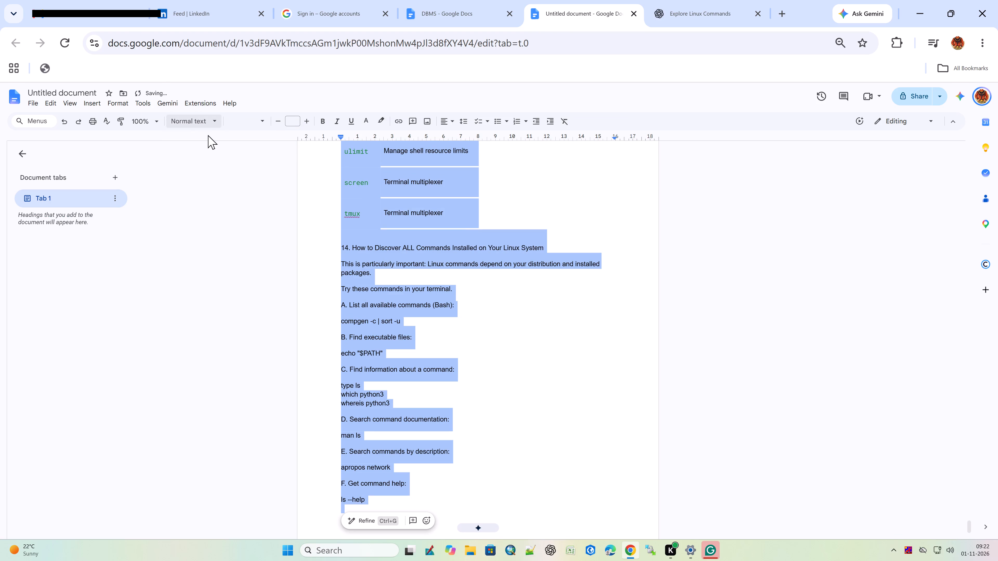
{"action": "left_click", "coordinate": [206, 112]}
{"action": "left_click", "coordinate": [211, 123]}
{"action": "left_click", "coordinate": [303, 142]}
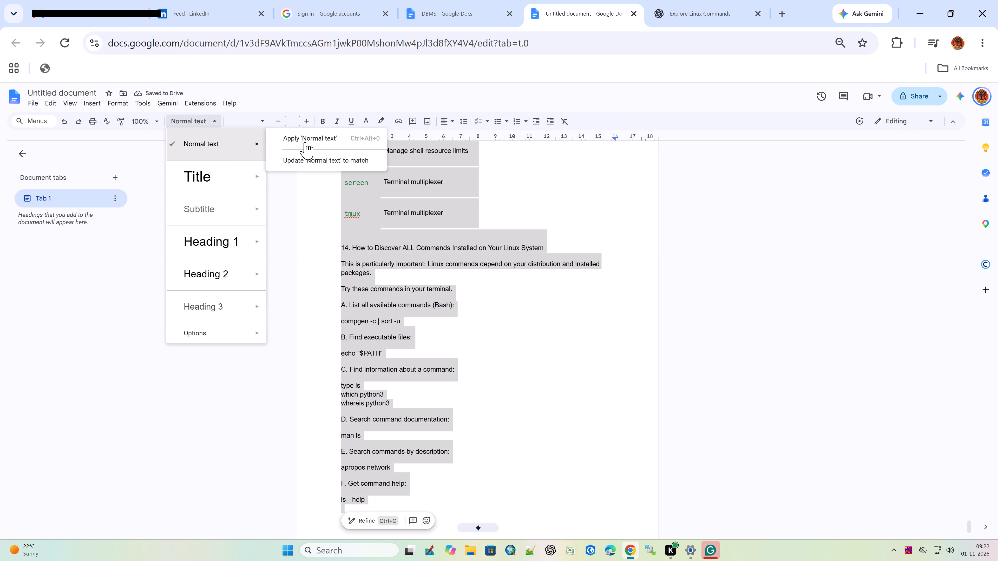
Check the reformatted command tables back to the networking section and reapply Normal text to the entire selected document.
{"action": "scroll", "coordinate": [408, 342], "scroll_direction": "up", "scroll_amount": 6}
{"action": "scroll", "coordinate": [410, 304], "scroll_direction": "up", "scroll_amount": 5}
{"action": "scroll", "coordinate": [382, 224], "scroll_direction": "up", "scroll_amount": 6}
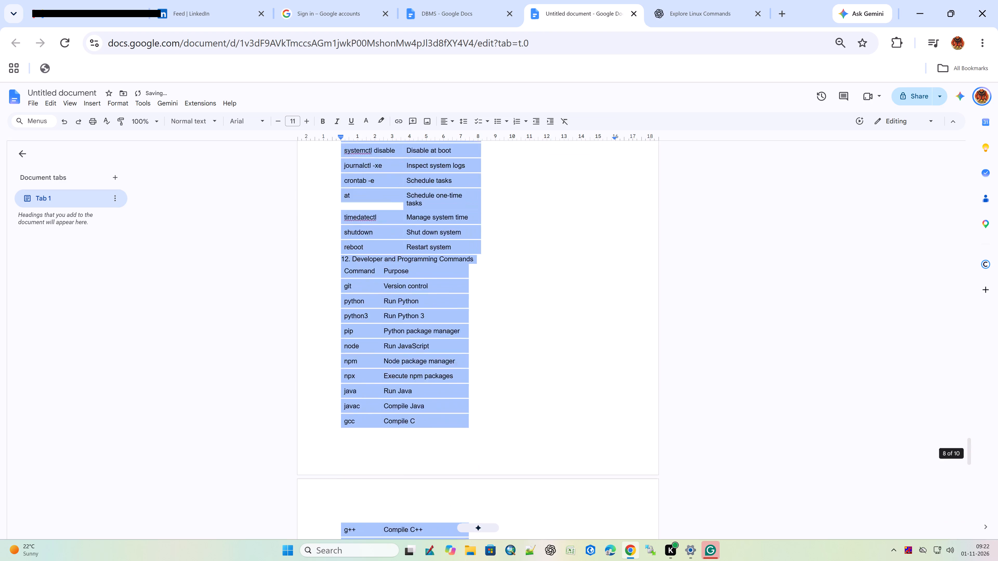
{"action": "scroll", "coordinate": [382, 224], "scroll_direction": "up", "scroll_amount": 12}
{"action": "scroll", "coordinate": [374, 182], "scroll_direction": "up", "scroll_amount": 6}
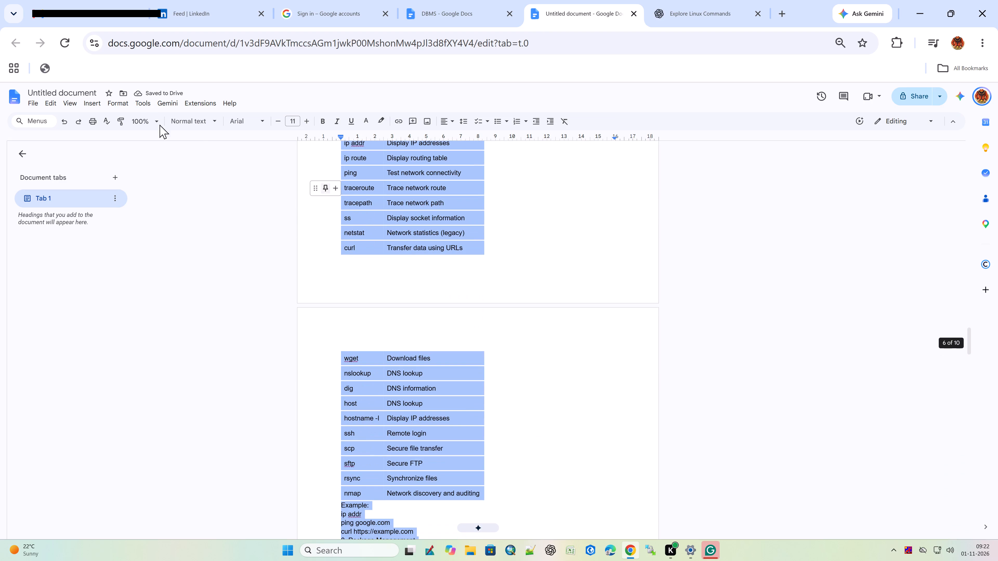
{"action": "left_click", "coordinate": [208, 121]}
{"action": "left_click", "coordinate": [312, 146]}
{"action": "left_click", "coordinate": [311, 144]}
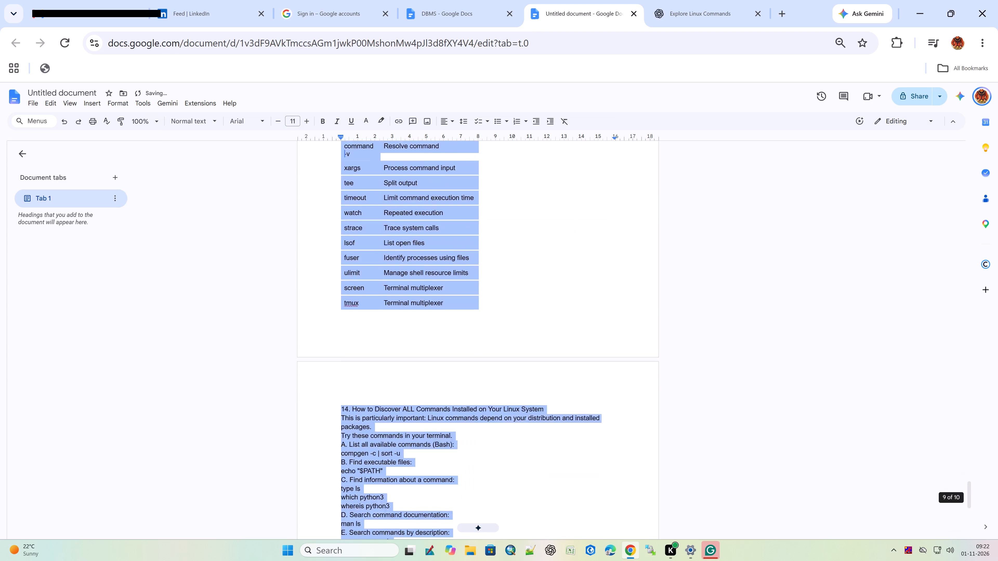
Select from the "tmux" row of section 13's table back through section 11's table and apply the Normal text style.
{"action": "scroll", "coordinate": [392, 340], "scroll_direction": "up", "scroll_amount": 3}
{"action": "scroll", "coordinate": [394, 348], "scroll_direction": "down", "scroll_amount": 2}
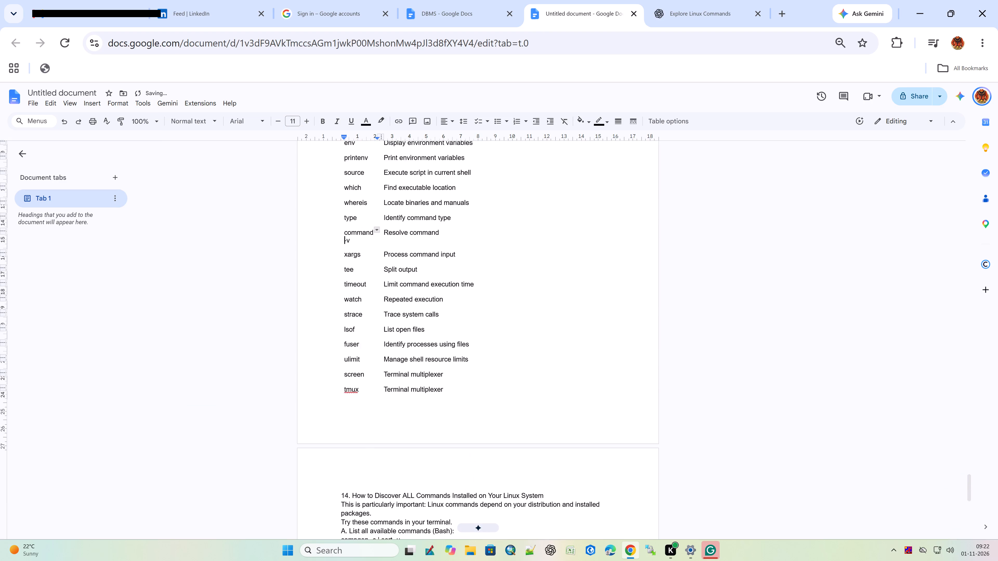
{"action": "scroll", "coordinate": [399, 337], "scroll_direction": "down", "scroll_amount": 4}
{"action": "scroll", "coordinate": [420, 284], "scroll_direction": "up", "scroll_amount": 3}
{"action": "left_click_drag", "start_coordinate": [462, 323], "coordinate": [360, 136]}
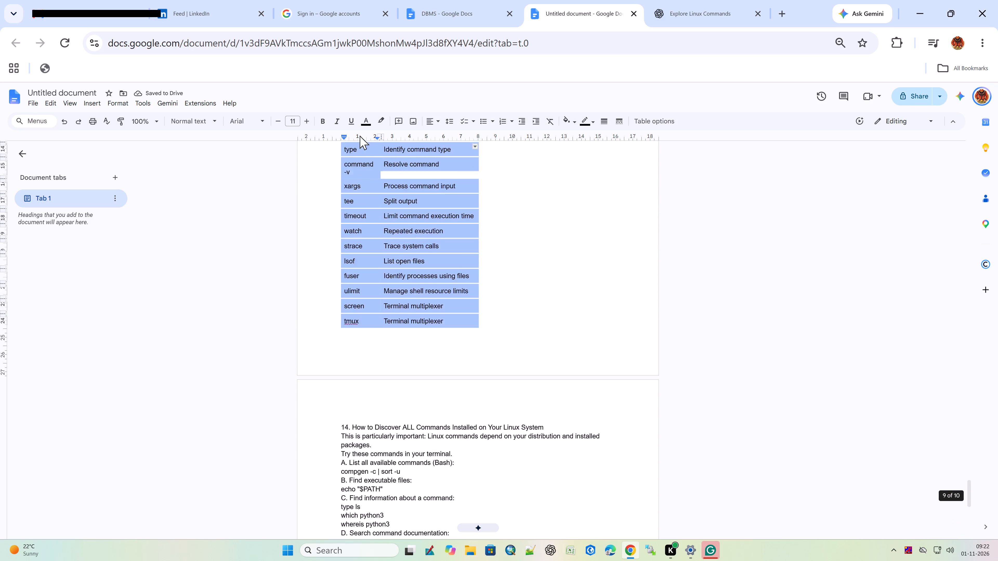
{"action": "left_click_drag", "start_coordinate": [360, 136], "coordinate": [342, 268]}
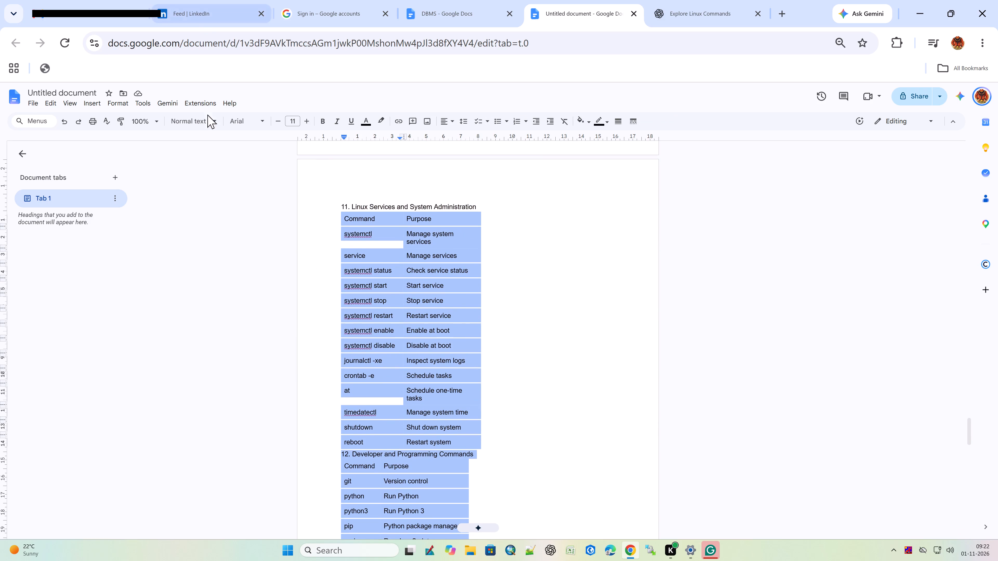
{"action": "left_click", "coordinate": [203, 123]}
{"action": "left_click", "coordinate": [322, 144]}
Add solid black borders to all cells of the table under "1. Basic Linux Commands".
{"action": "scroll", "coordinate": [442, 234], "scroll_direction": "up", "scroll_amount": 18}
{"action": "scroll", "coordinate": [430, 257], "scroll_direction": "up", "scroll_amount": 8}
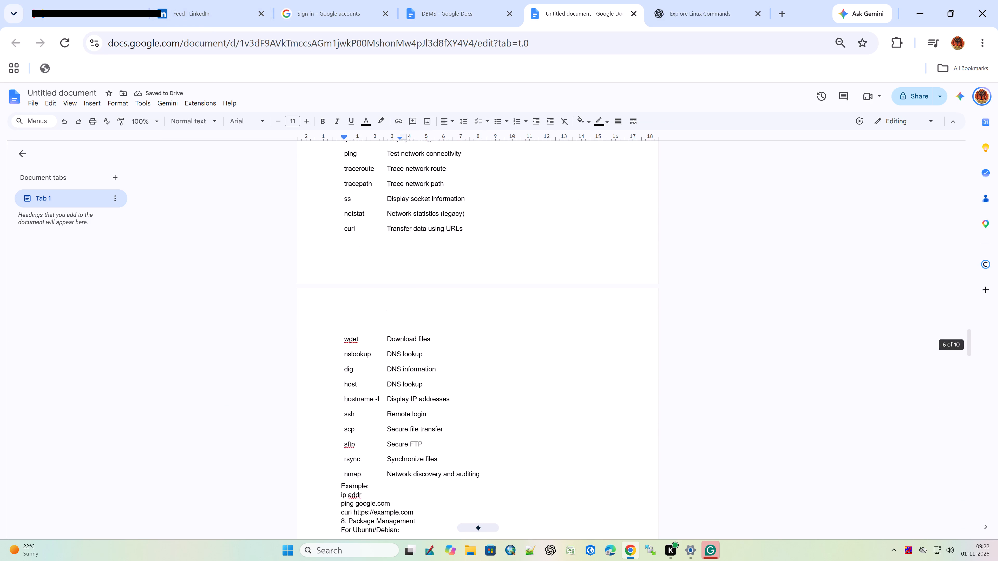
{"action": "scroll", "coordinate": [430, 259], "scroll_direction": "up", "scroll_amount": 5}
{"action": "scroll", "coordinate": [429, 251], "scroll_direction": "up", "scroll_amount": 20}
{"action": "scroll", "coordinate": [429, 251], "scroll_direction": "up", "scroll_amount": 11}
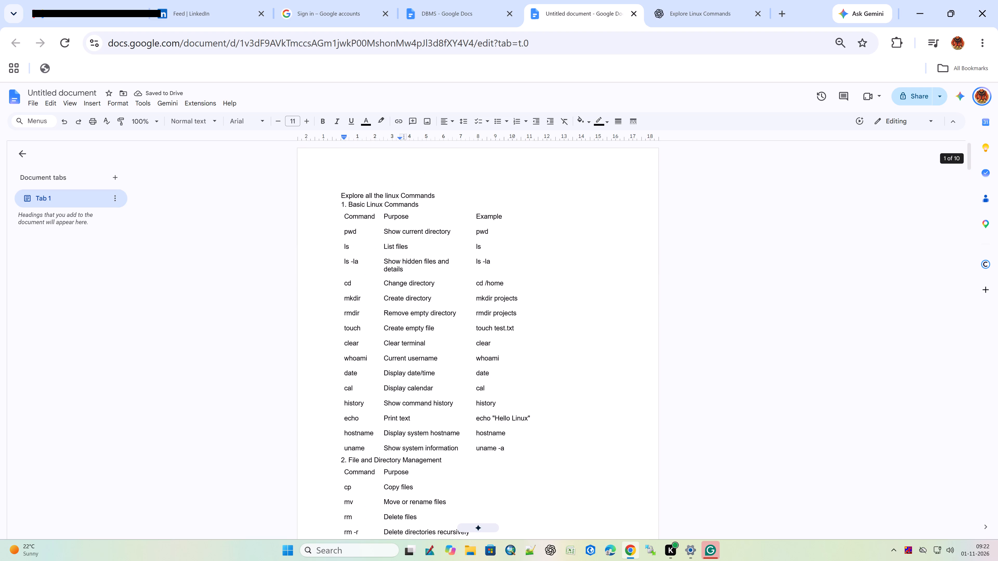
{"action": "scroll", "coordinate": [429, 251], "scroll_direction": "up", "scroll_amount": 8}
{"action": "left_click", "coordinate": [541, 203]}
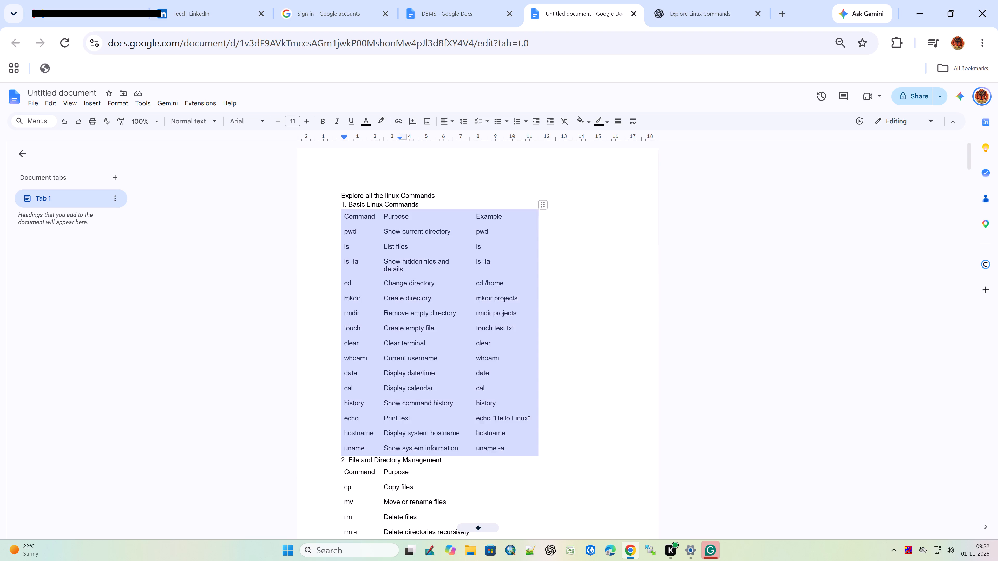
{"action": "left_click", "coordinate": [544, 204]}
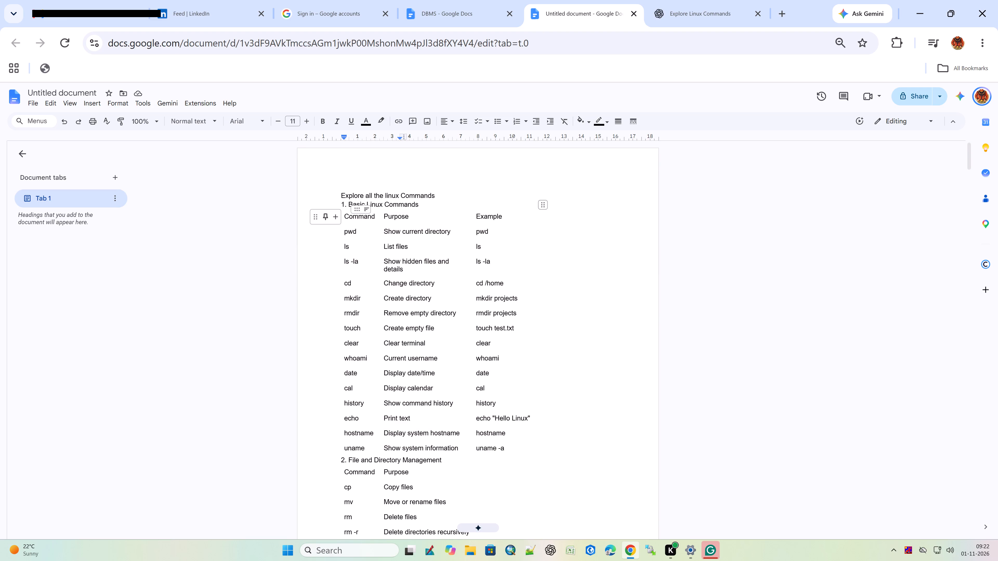
{"action": "left_click_drag", "start_coordinate": [343, 213], "coordinate": [513, 458]}
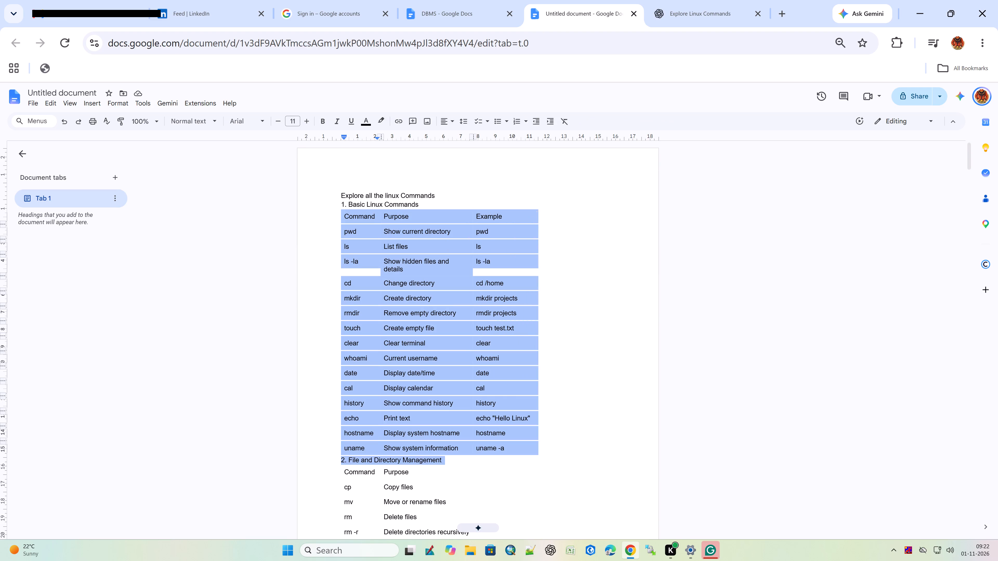
{"action": "left_click_drag", "start_coordinate": [513, 458], "coordinate": [520, 446]}
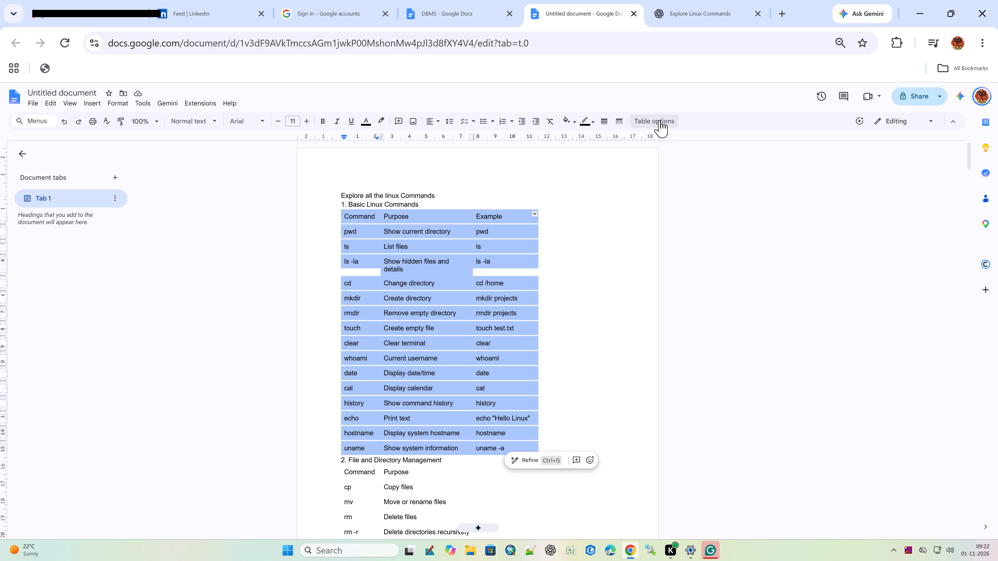
{"action": "left_click", "coordinate": [659, 120]}
{"action": "double_click", "coordinate": [612, 120]}
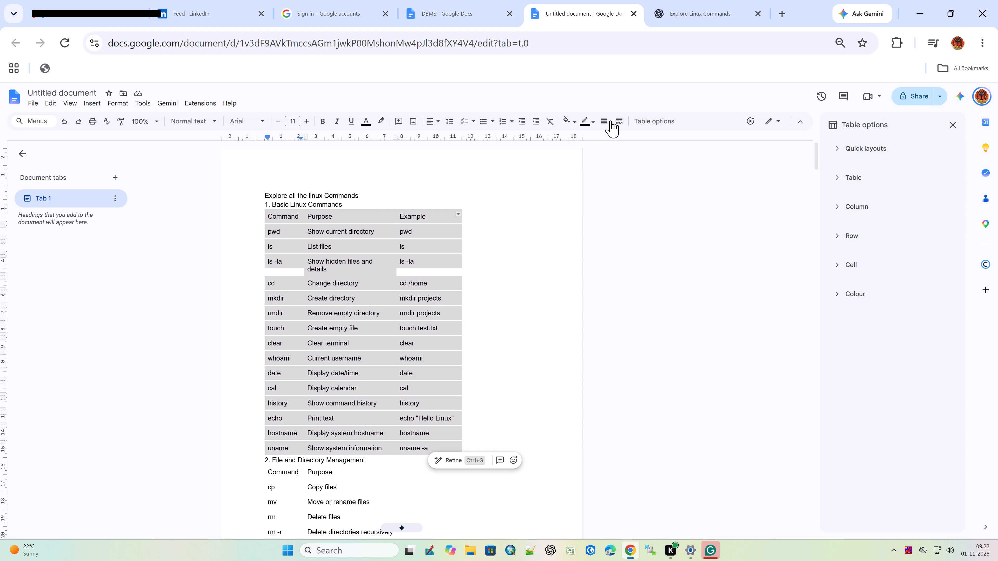
{"action": "left_click", "coordinate": [610, 121]}
{"action": "left_click", "coordinate": [631, 196]}
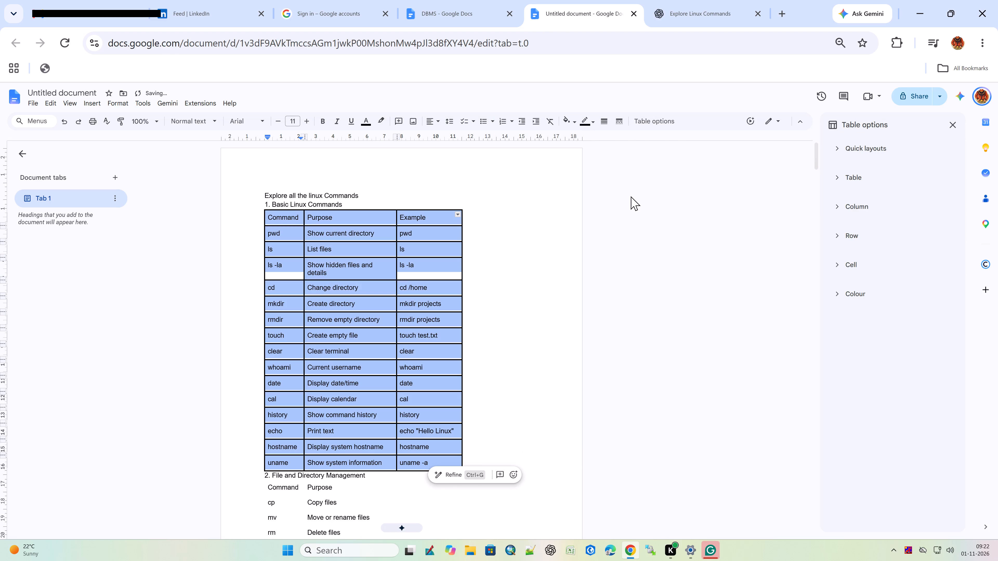
{"action": "left_click", "coordinate": [507, 257]}
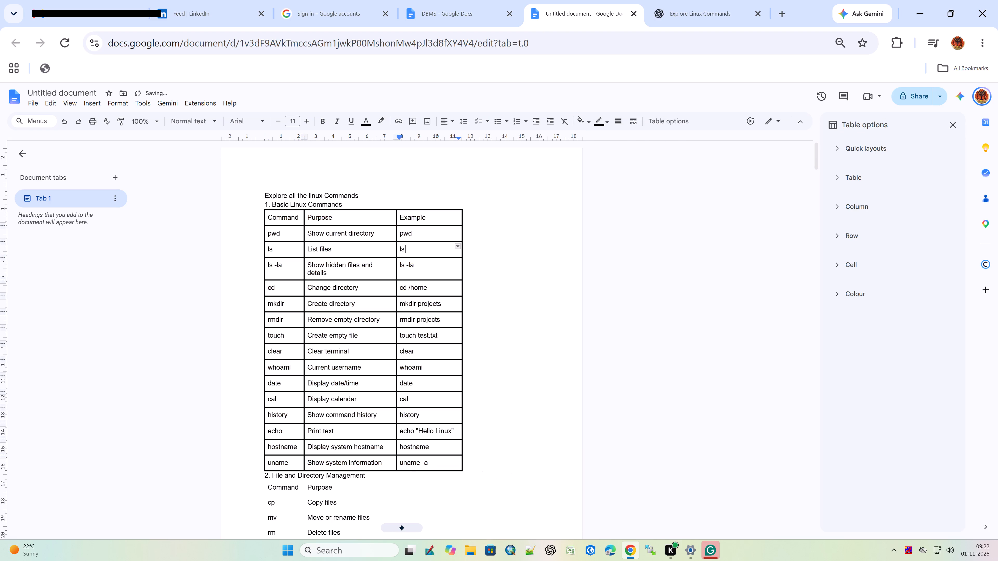
Widen the three columns of the Basic Linux Commands table so its outer edge reaches about 16 on the ruler.
{"action": "left_click_drag", "start_coordinate": [462, 221], "coordinate": [511, 228]}
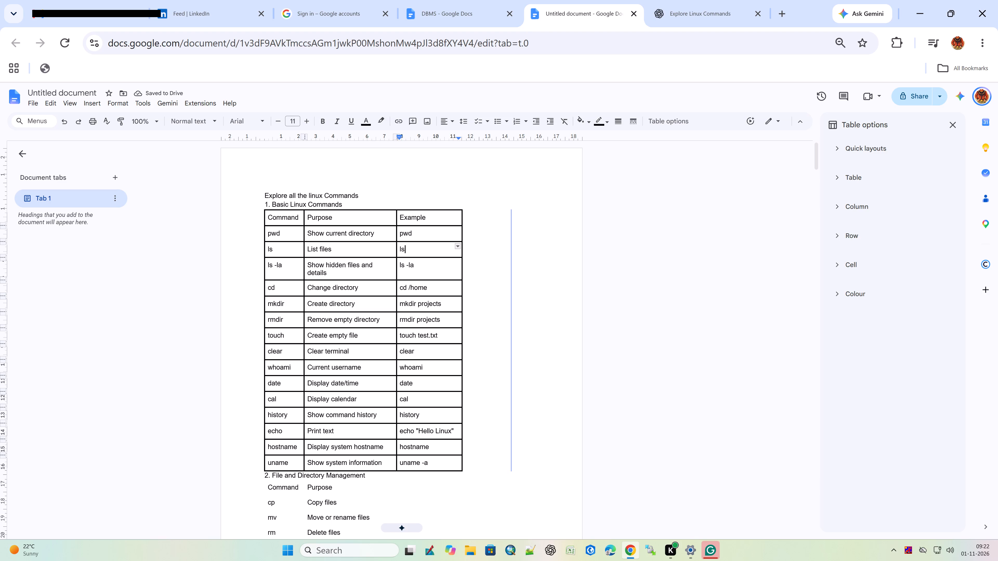
{"action": "left_click_drag", "start_coordinate": [511, 228], "coordinate": [537, 229]}
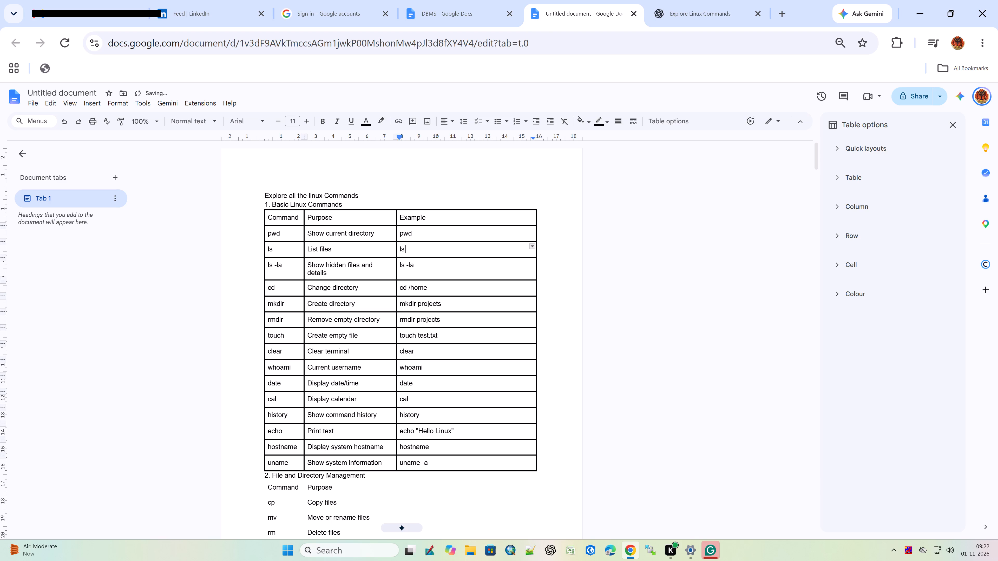
{"action": "left_click_drag", "start_coordinate": [398, 252], "coordinate": [425, 259]}
{"action": "left_click_drag", "start_coordinate": [425, 259], "coordinate": [425, 259]}
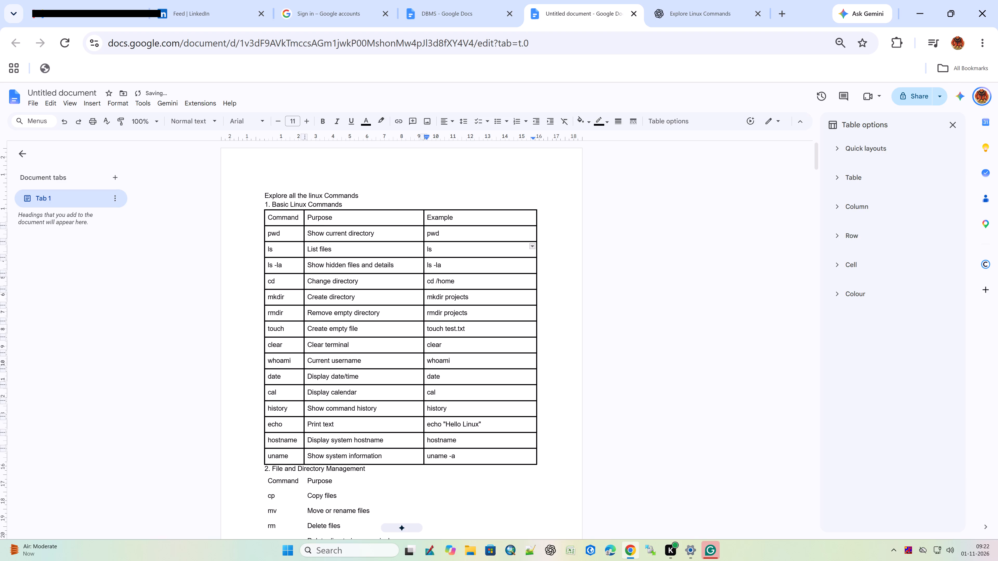
{"action": "left_click_drag", "start_coordinate": [304, 243], "coordinate": [336, 252]}
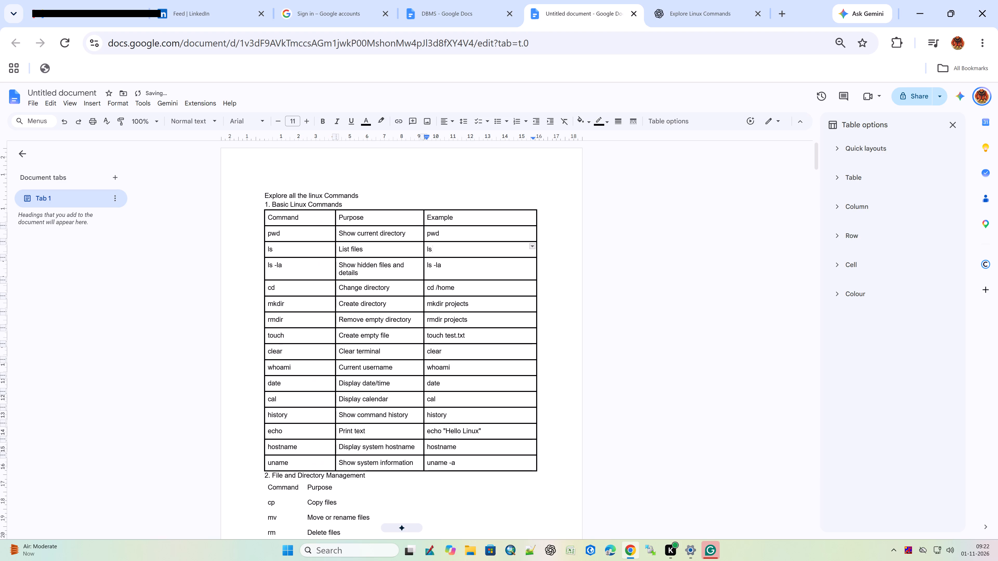
Centre-align the text in every cell of the Basic Linux Commands table.
{"action": "left_click_drag", "start_coordinate": [268, 217], "coordinate": [504, 419]}
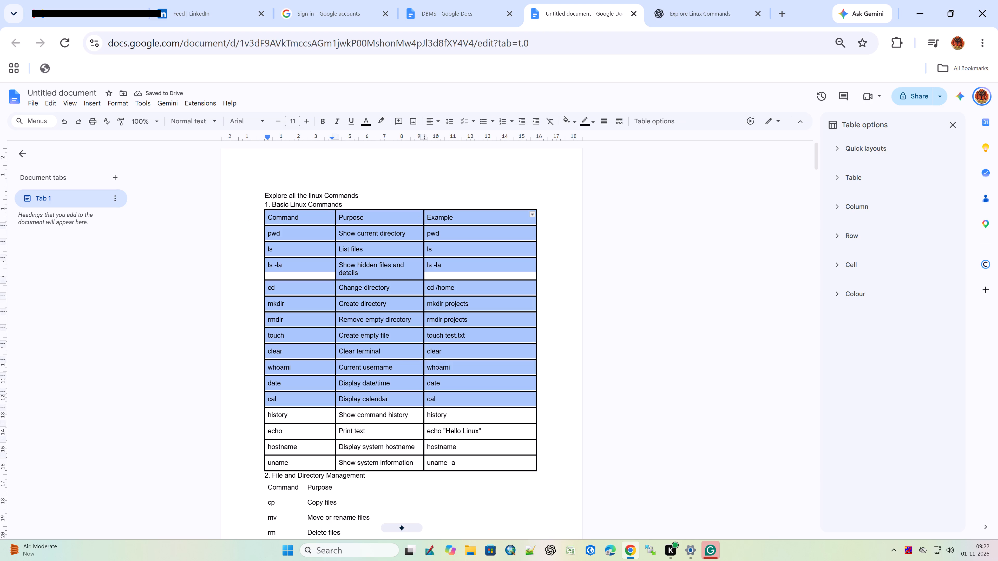
{"action": "left_click_drag", "start_coordinate": [504, 419], "coordinate": [511, 461]}
{"action": "left_click_drag", "start_coordinate": [435, 130], "coordinate": [435, 123]}
{"action": "left_click", "coordinate": [435, 123]}
{"action": "left_click", "coordinate": [467, 139]}
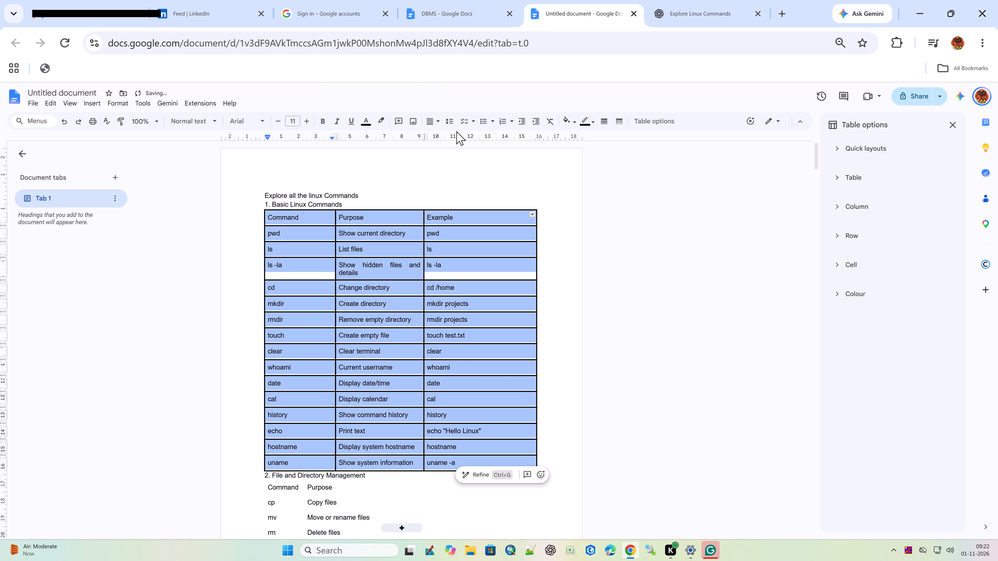
{"action": "left_click", "coordinate": [432, 114]}
{"action": "left_click_drag", "start_coordinate": [438, 139], "coordinate": [448, 136]}
{"action": "left_click", "coordinate": [558, 336]}
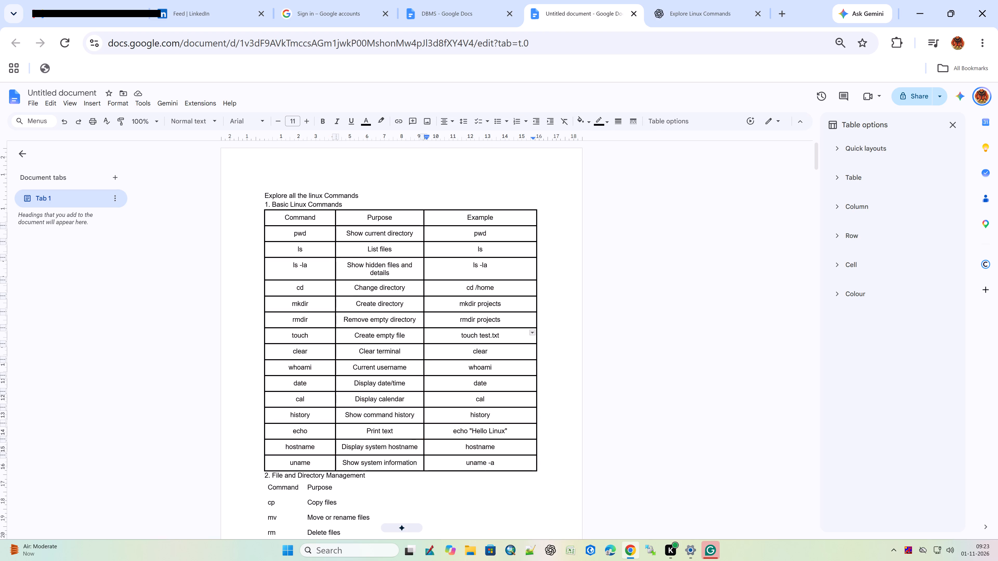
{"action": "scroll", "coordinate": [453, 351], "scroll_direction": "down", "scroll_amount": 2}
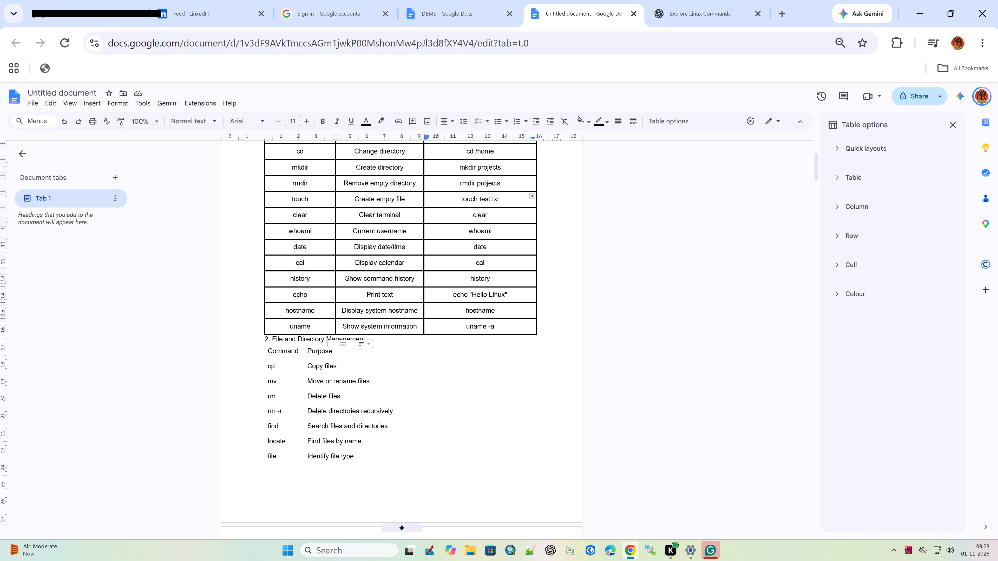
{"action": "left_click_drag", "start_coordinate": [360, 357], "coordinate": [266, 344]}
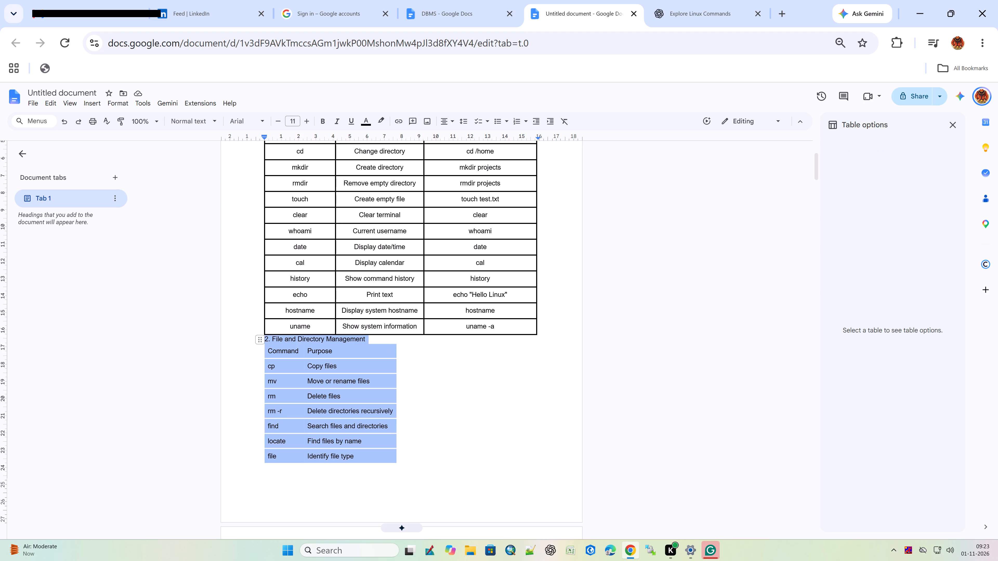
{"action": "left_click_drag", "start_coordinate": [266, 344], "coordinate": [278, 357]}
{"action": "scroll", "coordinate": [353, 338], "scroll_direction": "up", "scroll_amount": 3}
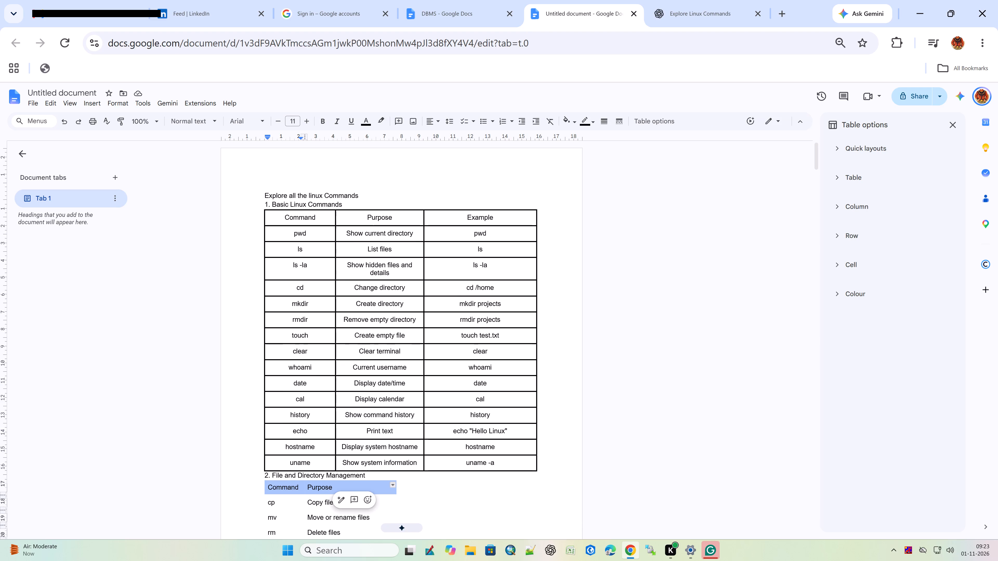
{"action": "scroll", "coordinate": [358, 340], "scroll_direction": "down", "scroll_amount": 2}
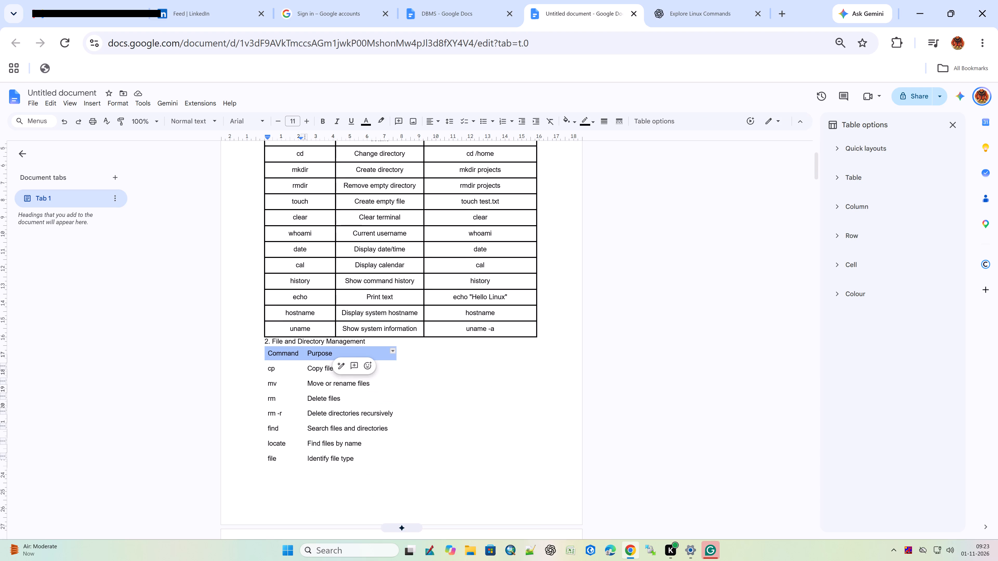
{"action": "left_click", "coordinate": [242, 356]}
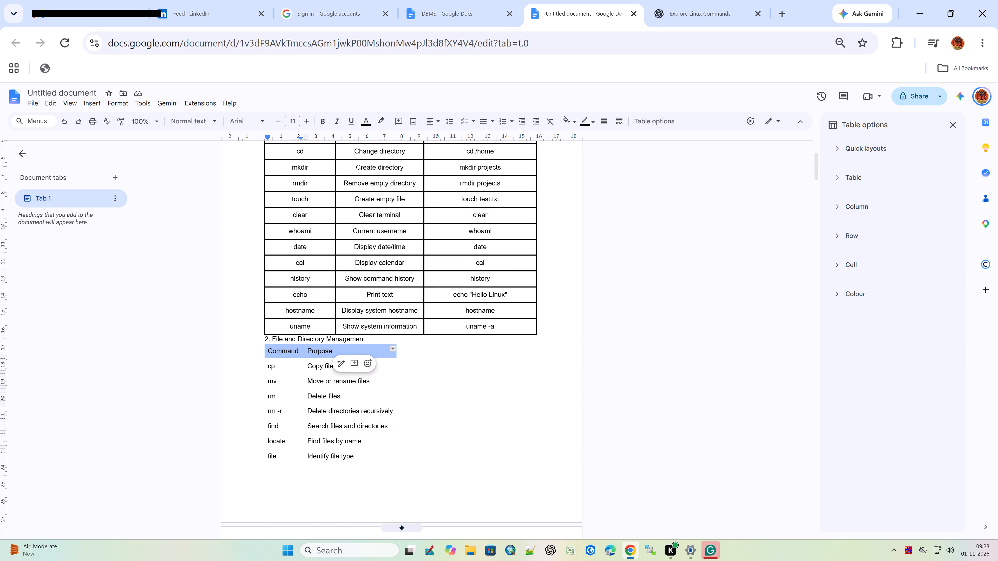
Make the section heading "2. File and Directory Management" bold.
{"action": "left_click", "coordinate": [338, 339]}
{"action": "left_click_drag", "start_coordinate": [372, 338], "coordinate": [267, 397]}
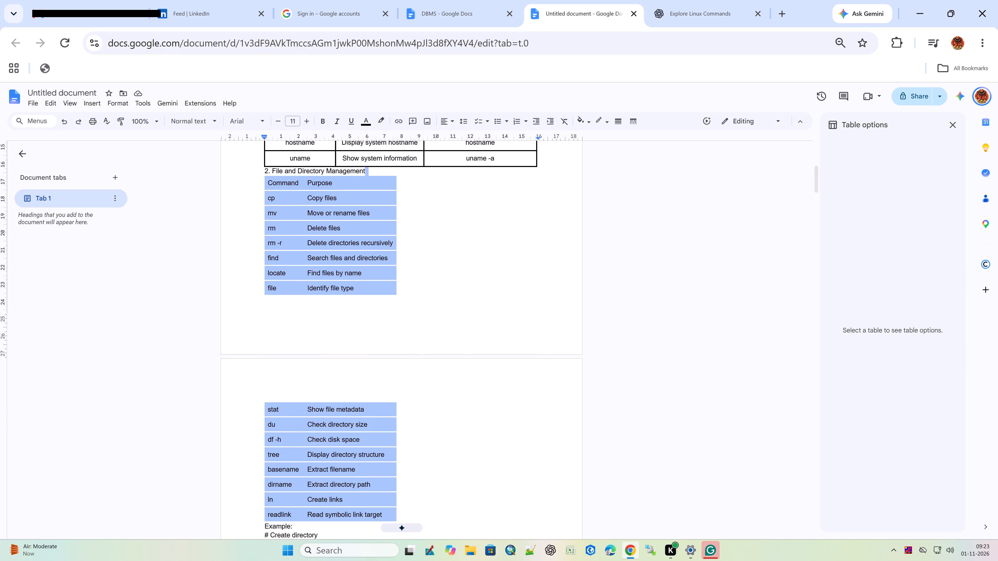
{"action": "left_click_drag", "start_coordinate": [267, 397], "coordinate": [261, 174]}
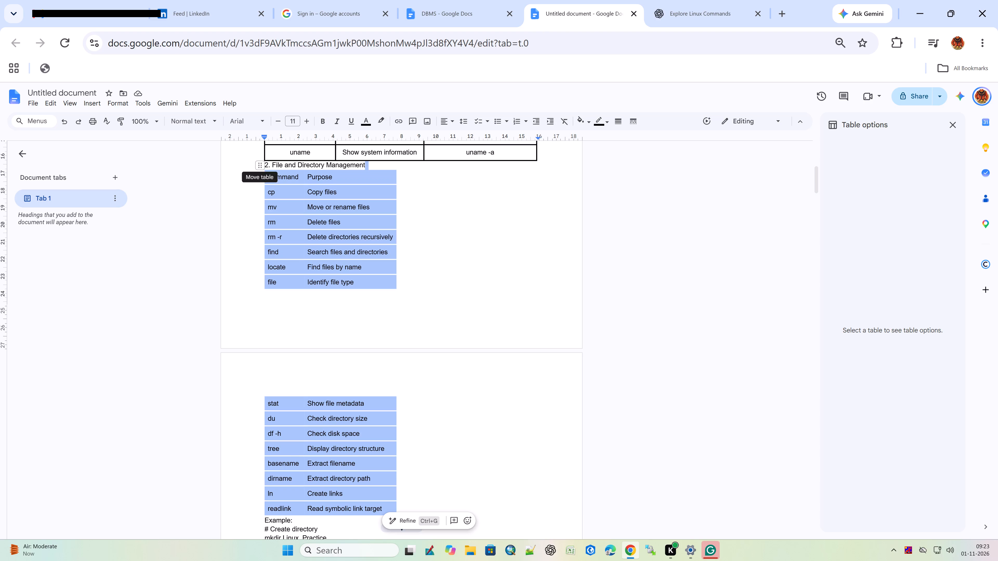
{"action": "left_click", "coordinate": [362, 163]}
{"action": "left_click_drag", "start_coordinate": [363, 163], "coordinate": [317, 157]}
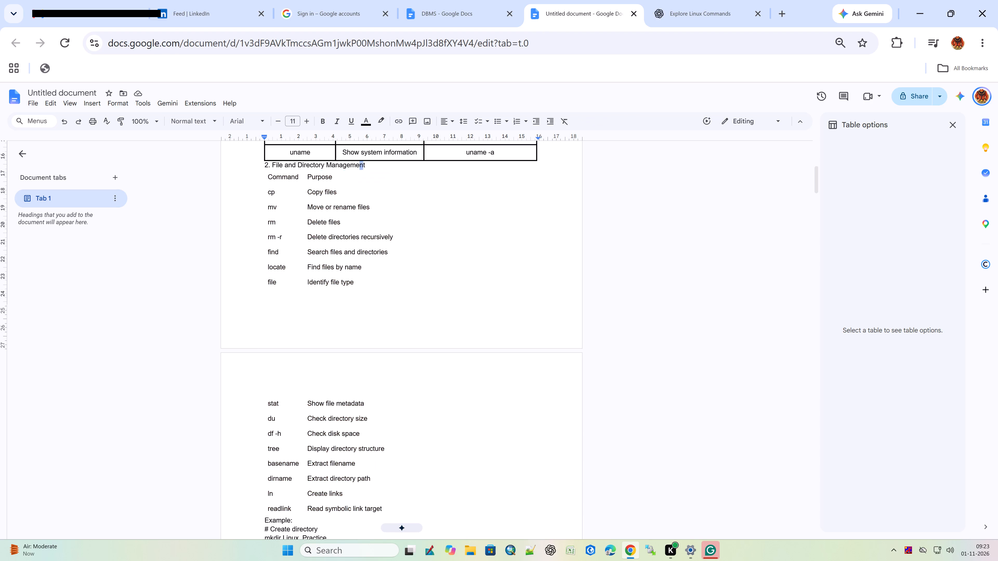
{"action": "left_click_drag", "start_coordinate": [317, 157], "coordinate": [262, 432]}
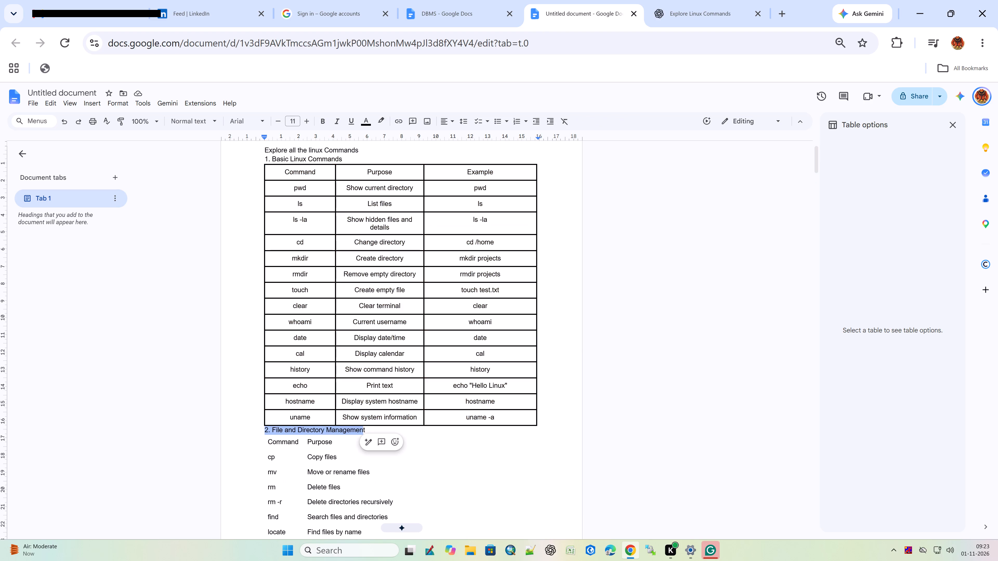
{"action": "left_click", "coordinate": [385, 429]}
{"action": "left_click_drag", "start_coordinate": [385, 429], "coordinate": [258, 427]}
{"action": "key", "text": "ctrl+b"}
Make the title line "Explore all the linux Commands" and the heading "1. Basic Linux Commands" bold.
{"action": "scroll", "coordinate": [255, 428], "scroll_direction": "up", "scroll_amount": 1}
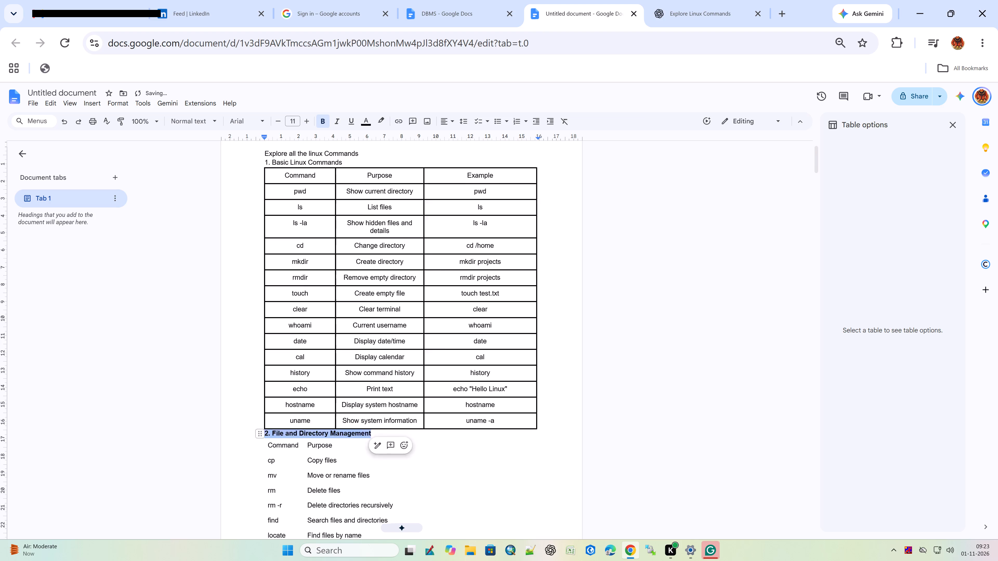
{"action": "scroll", "coordinate": [255, 428], "scroll_direction": "up", "scroll_amount": 1}
{"action": "left_click_drag", "start_coordinate": [365, 200], "coordinate": [236, 199]}
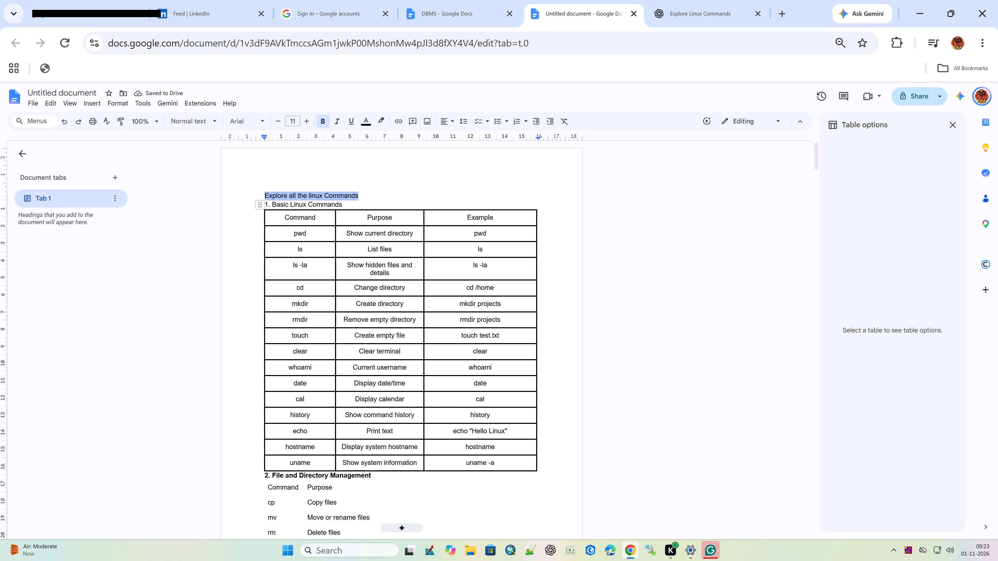
{"action": "left_click_drag", "start_coordinate": [236, 199], "coordinate": [233, 204]}
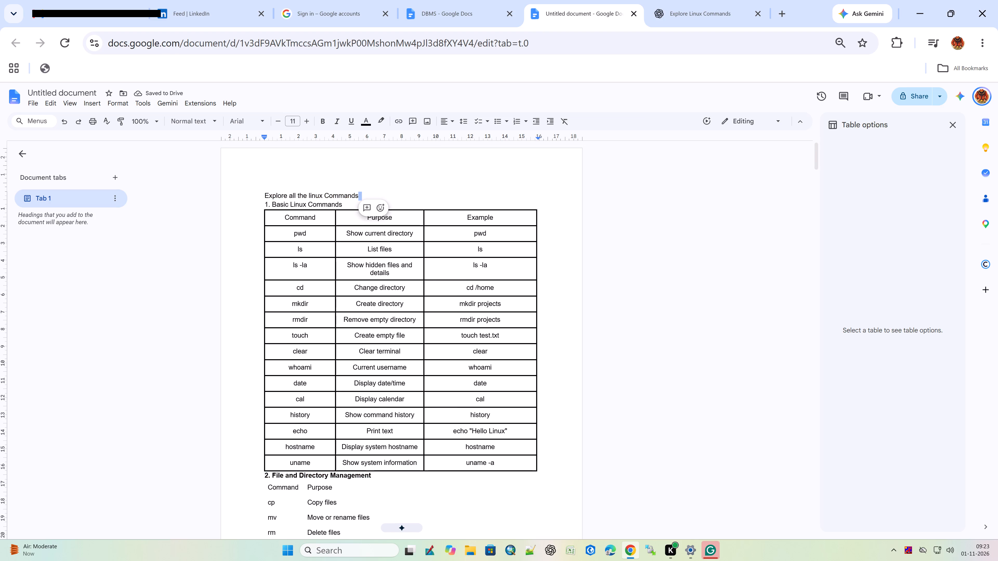
{"action": "left_click_drag", "start_coordinate": [345, 203], "coordinate": [224, 198]}
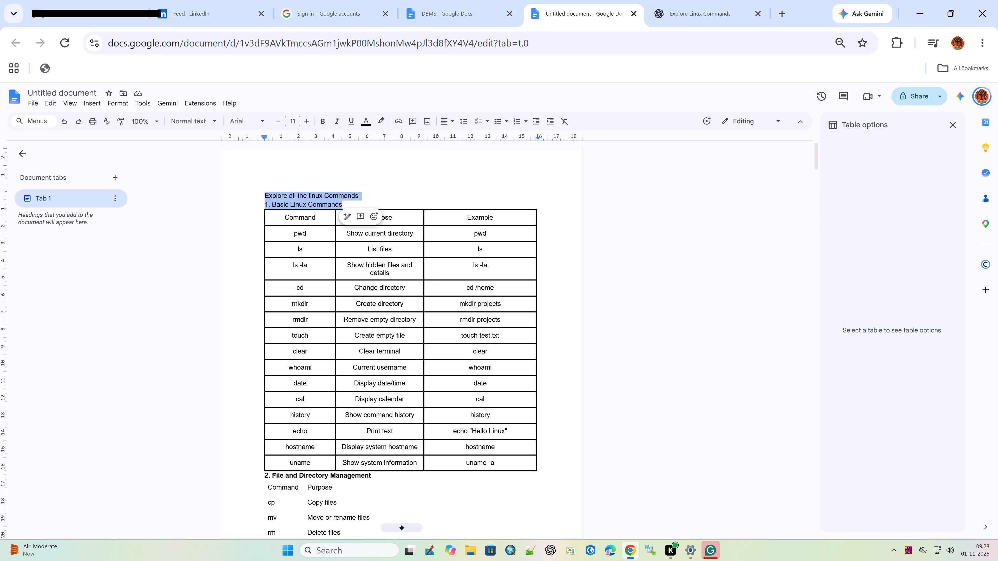
{"action": "key", "text": "ctrl+b"}
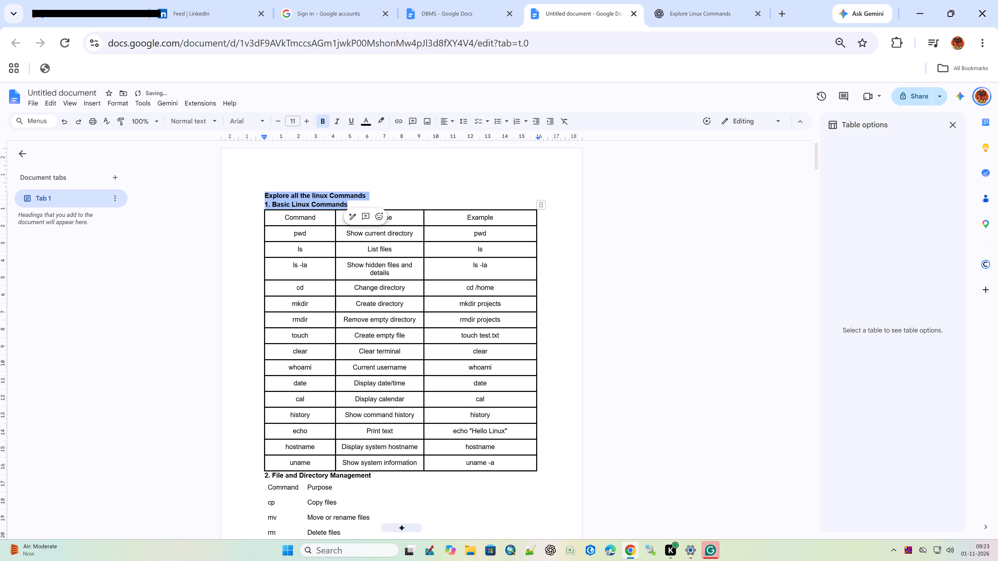
Make the Command, Purpose and Example header row of the Basic Linux Commands table bold.
{"action": "left_click_drag", "start_coordinate": [500, 219], "coordinate": [273, 213]}
{"action": "key", "text": "ctrl+b"}
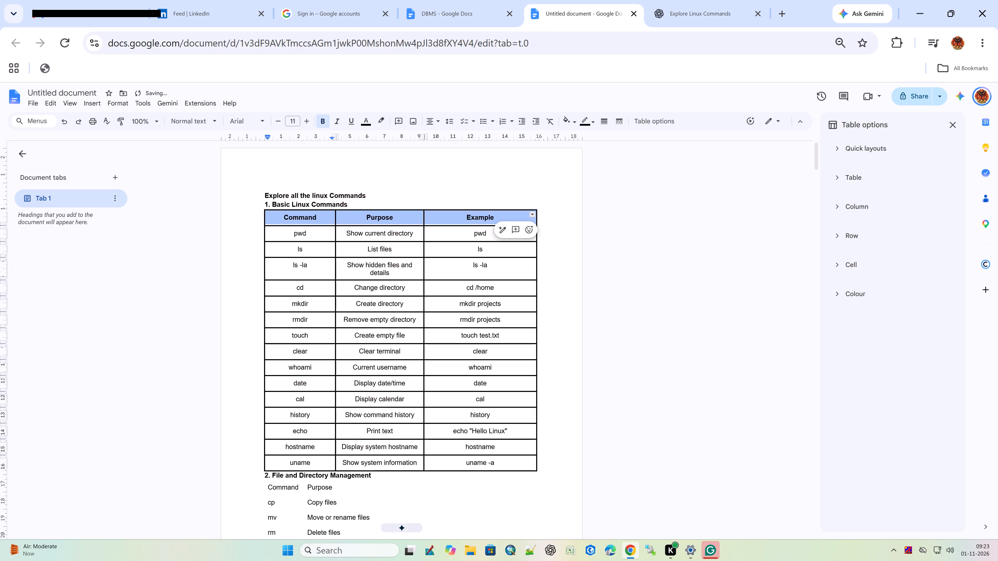
Add the prefix "Q 1. " in front of the title line "Explore all the linux Commands".
{"action": "left_click", "coordinate": [402, 146]}
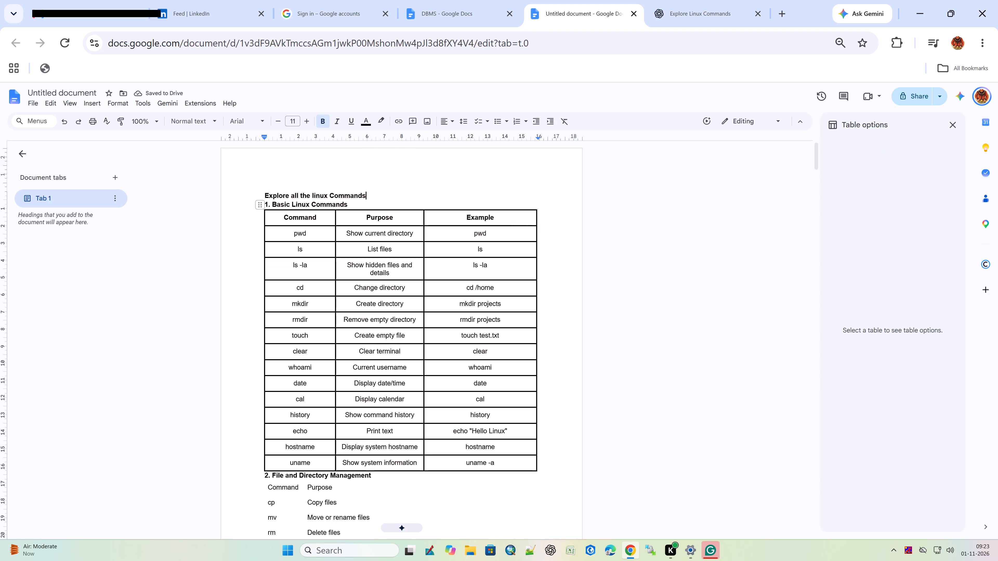
{"action": "left_click", "coordinate": [265, 196]}
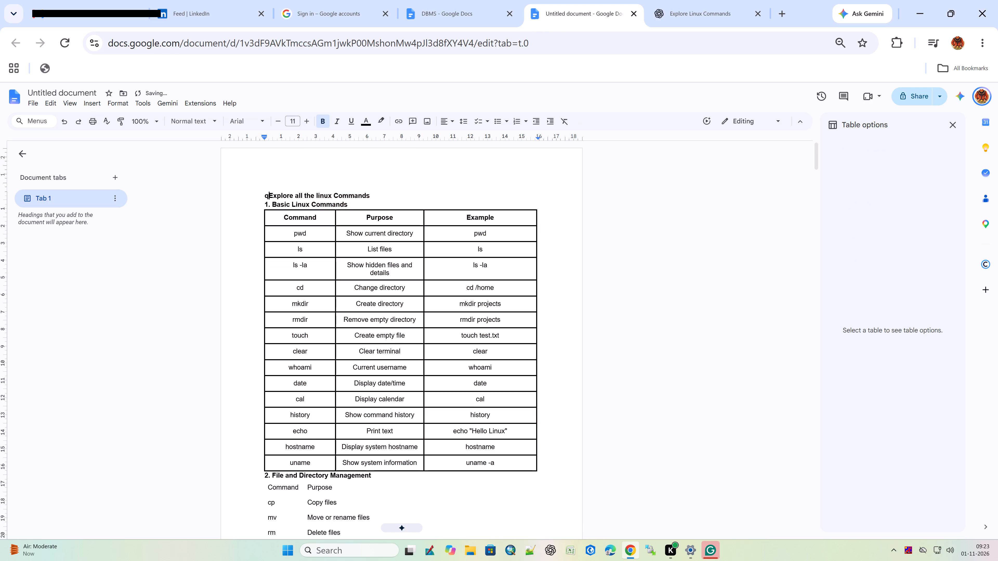
{"action": "key", "text": "BackSpace"}
{"action": "key", "text": "q"}
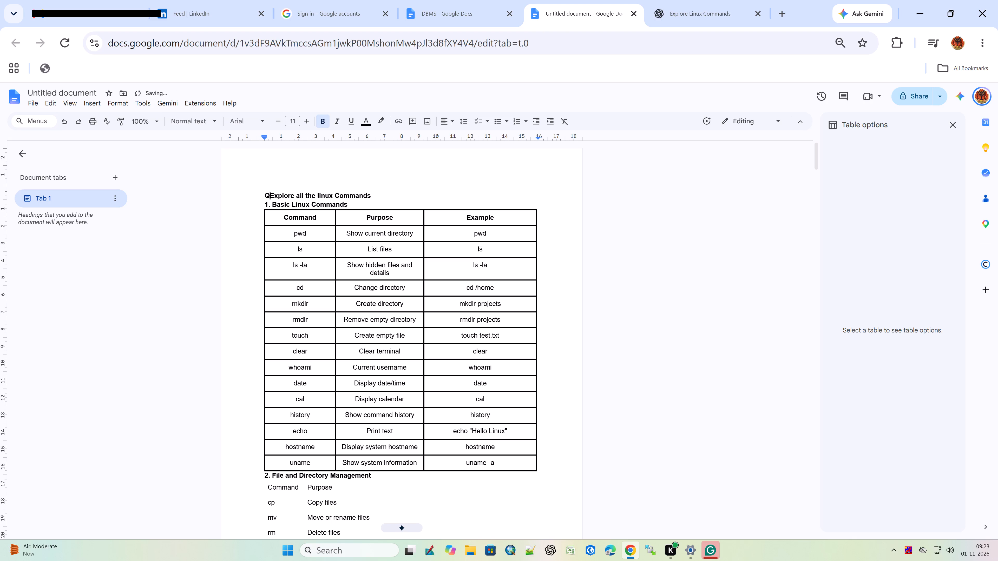
{"action": "key", "text": "1"}
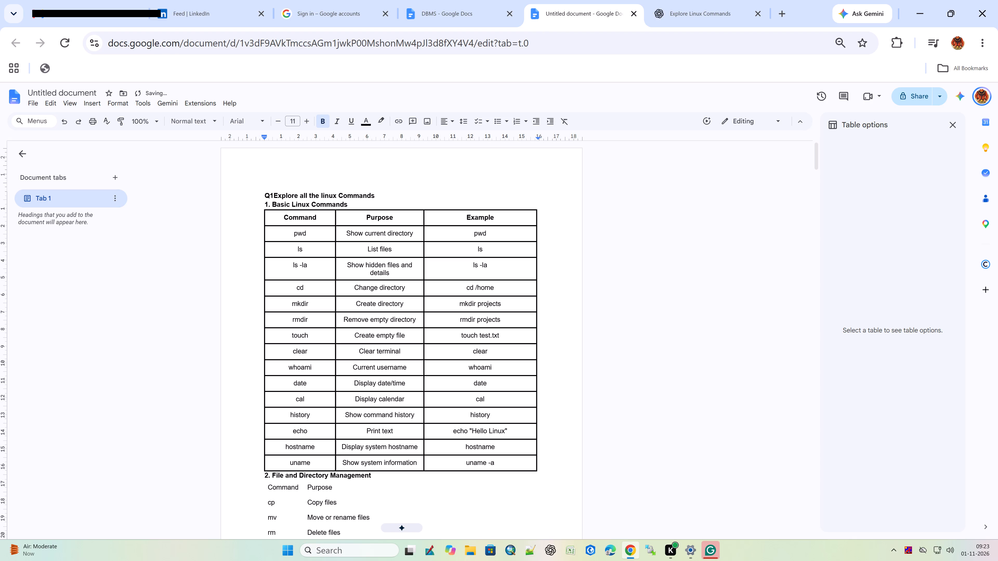
{"action": "type", "text": "."}
{"action": "key", "text": "space"}
{"action": "key", "text": "Left"}
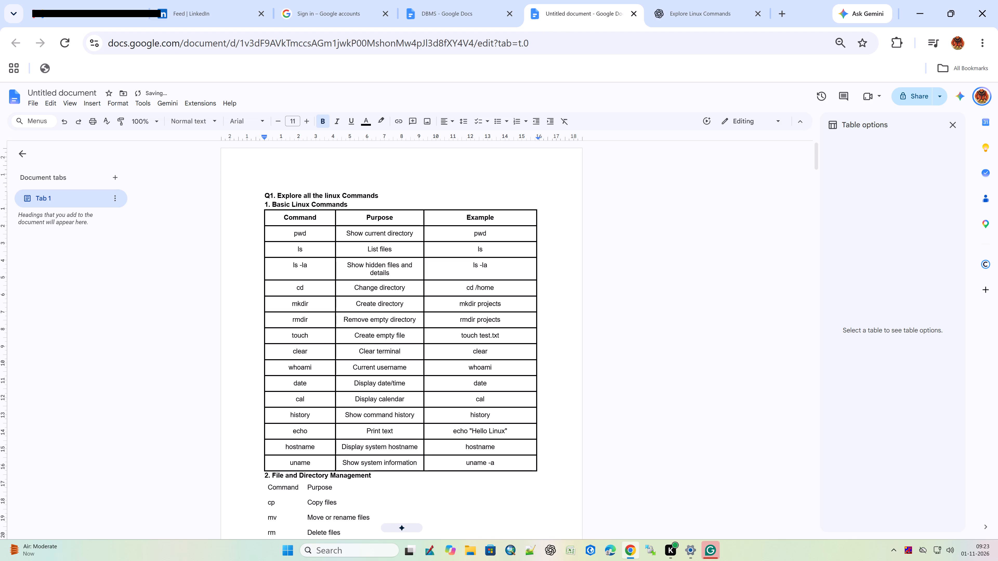
{"action": "key", "text": "Left"}
{"action": "key", "text": "Left"}
{"action": "key", "text": "Left"}
{"action": "key", "text": "Right"}
{"action": "key", "text": "space"}
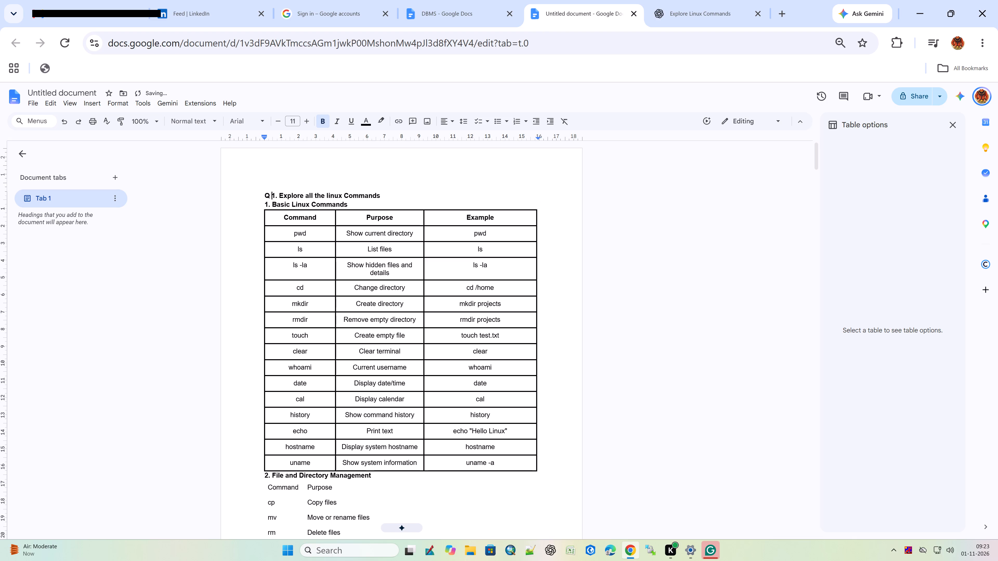
Add "Ans " in front of the heading "1. Basic Linux Commands".
{"action": "left_click", "coordinate": [268, 203]}
{"action": "key", "text": "Down"}
{"action": "key", "text": "Left"}
{"action": "key", "text": "Left"}
{"action": "key", "text": "Up"}
{"action": "key", "text": "Right"}
{"action": "key", "text": "Right"}
{"action": "key", "text": "Right"}
{"action": "key", "text": "Right"}
{"action": "key", "text": "Right"}
{"action": "key", "text": "Right"}
{"action": "key", "text": "Right"}
{"action": "key", "text": "Right"}
{"action": "key", "text": "Right"}
{"action": "type", "text": "ns"}
{"action": "key", "text": "space"}
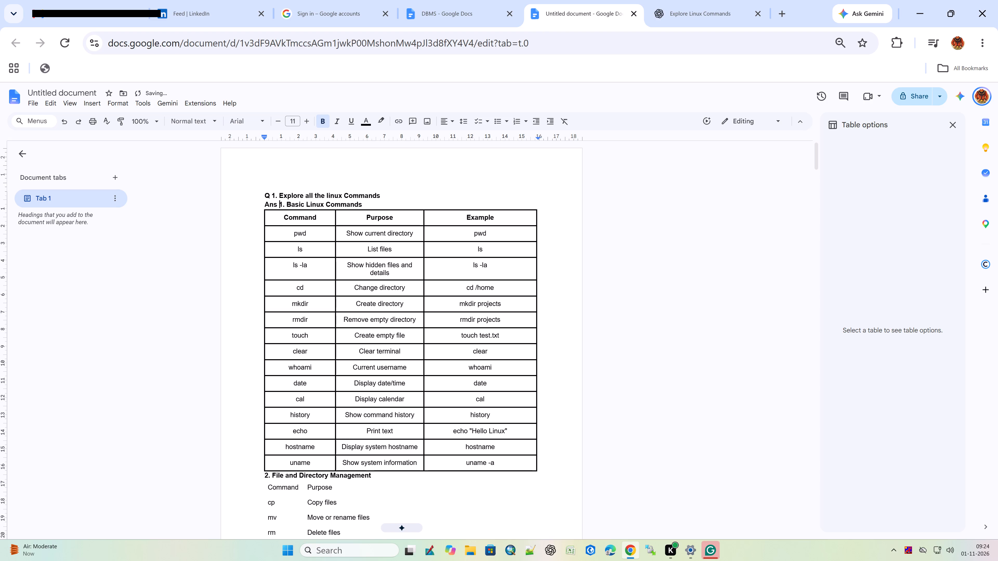
Make the Command and Purpose header row of the File and Directory Management table bold.
{"action": "scroll", "coordinate": [231, 223], "scroll_direction": "down", "scroll_amount": 3}
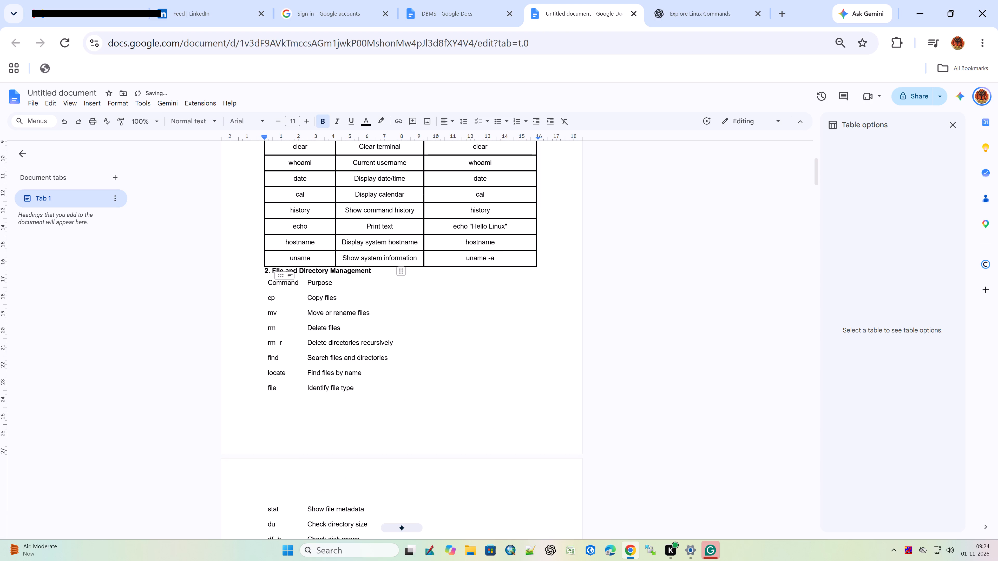
{"action": "left_click_drag", "start_coordinate": [352, 286], "coordinate": [267, 293]}
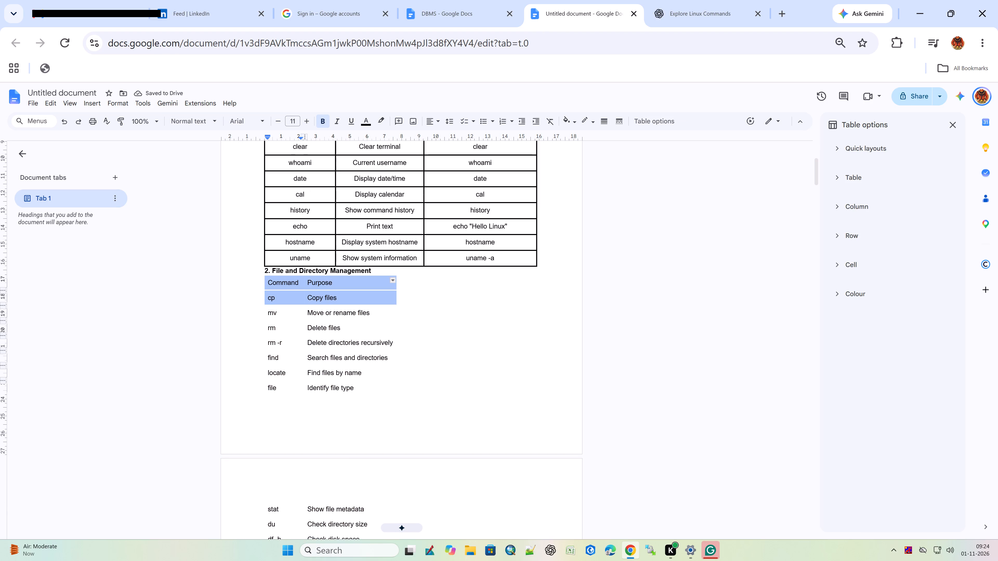
{"action": "left_click_drag", "start_coordinate": [267, 293], "coordinate": [271, 286]}
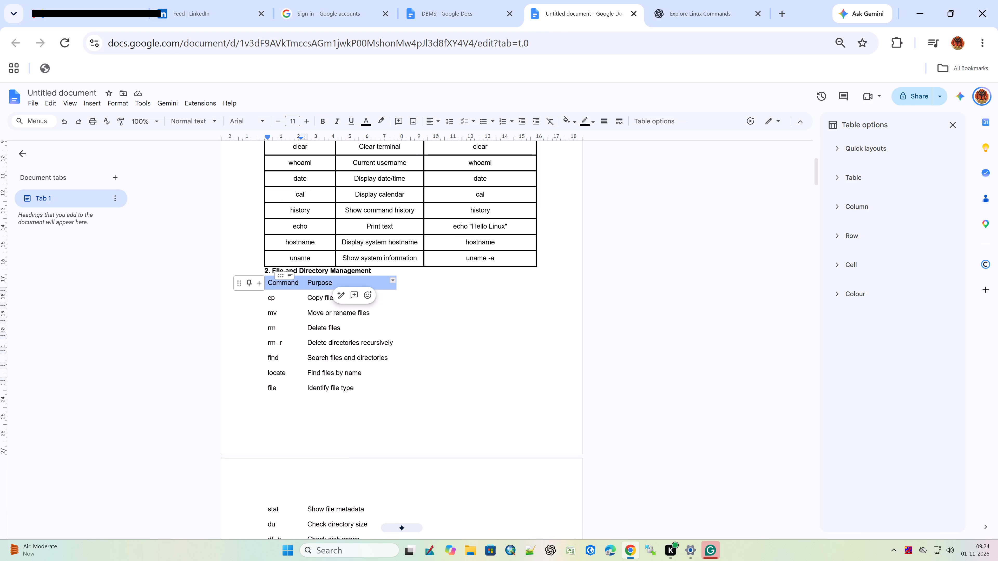
{"action": "key", "text": "ctrl+b"}
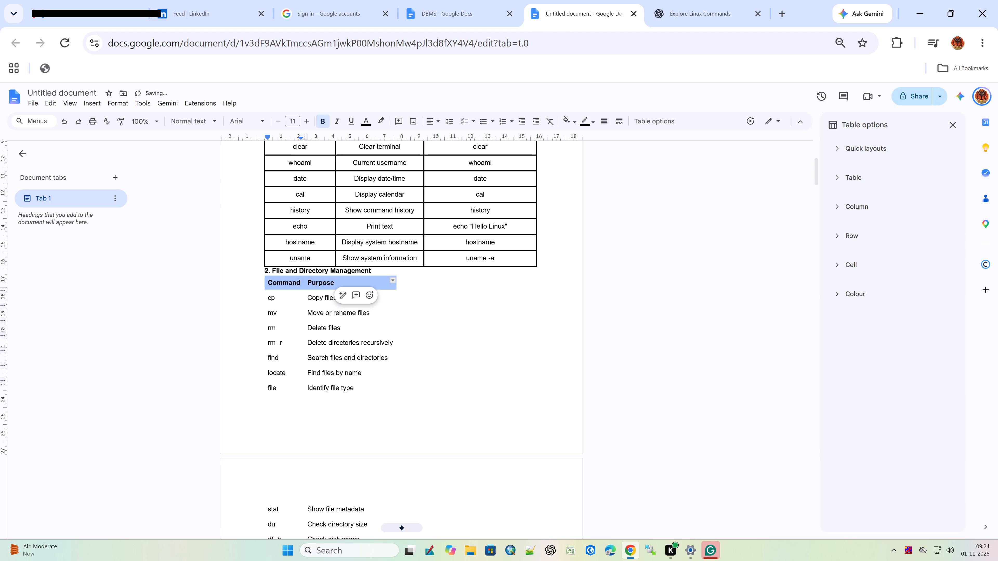
Check the Basic Linux Commands table's border width and give all cells of the File and Directory Management table 1.5pt borders.
{"action": "left_click", "coordinate": [468, 266]}
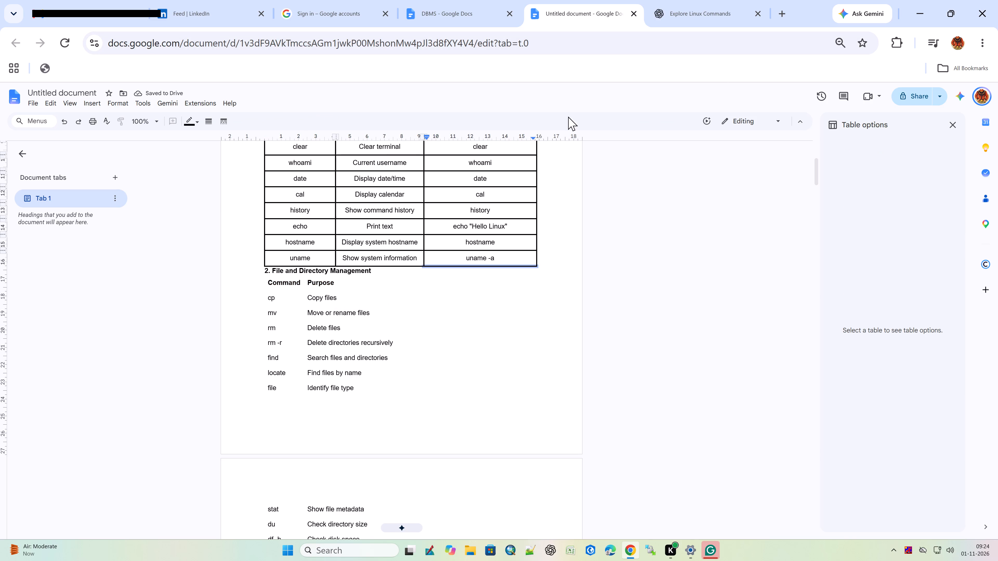
{"action": "left_click", "coordinate": [484, 202]}
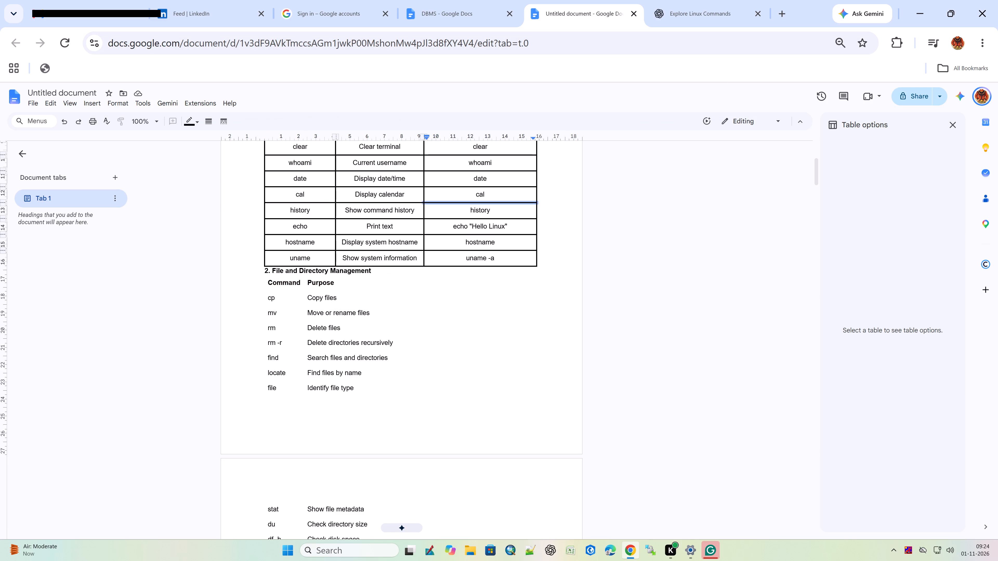
{"action": "left_click_drag", "start_coordinate": [506, 258], "coordinate": [366, 202]}
{"action": "left_click", "coordinate": [605, 118]}
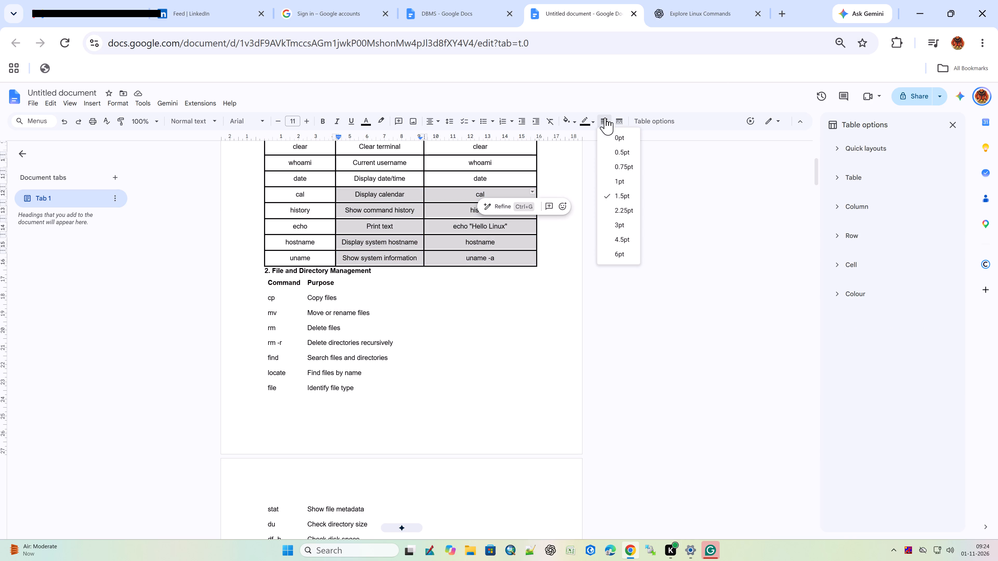
{"action": "left_click", "coordinate": [491, 484]}
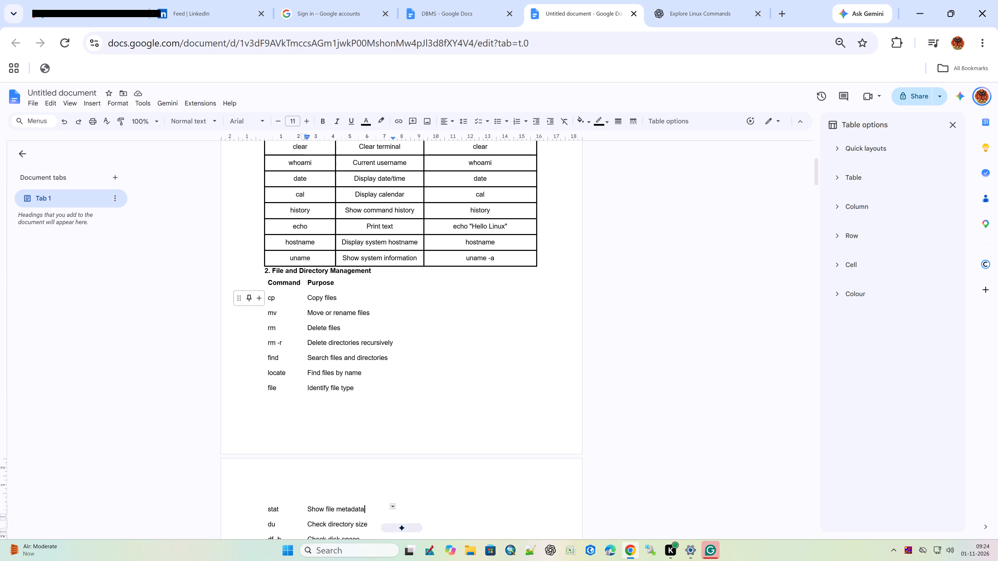
{"action": "left_click_drag", "start_coordinate": [268, 288], "coordinate": [377, 511]}
{"action": "scroll", "coordinate": [374, 513], "scroll_direction": "down", "scroll_amount": 3}
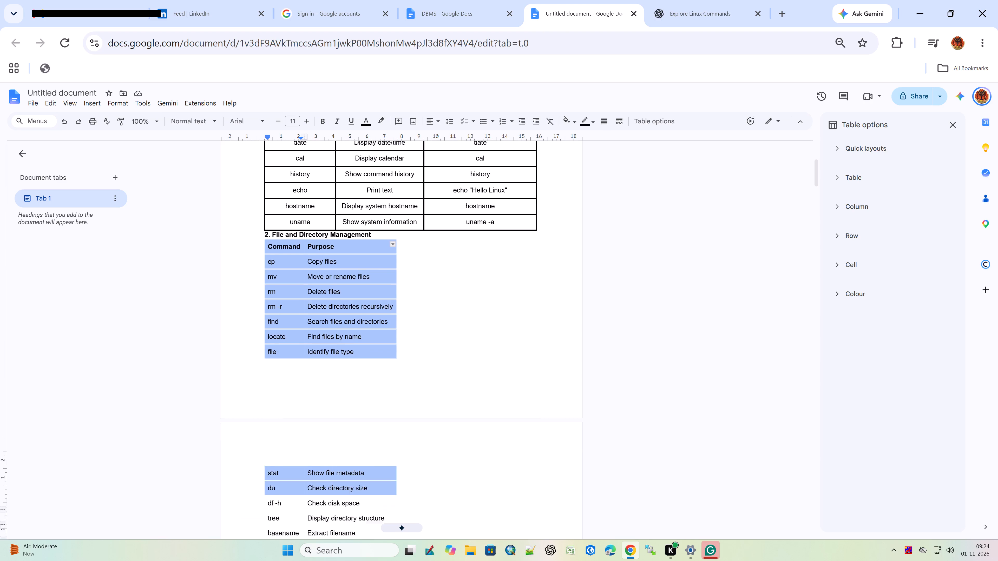
{"action": "left_click_drag", "start_coordinate": [377, 511], "coordinate": [388, 410]}
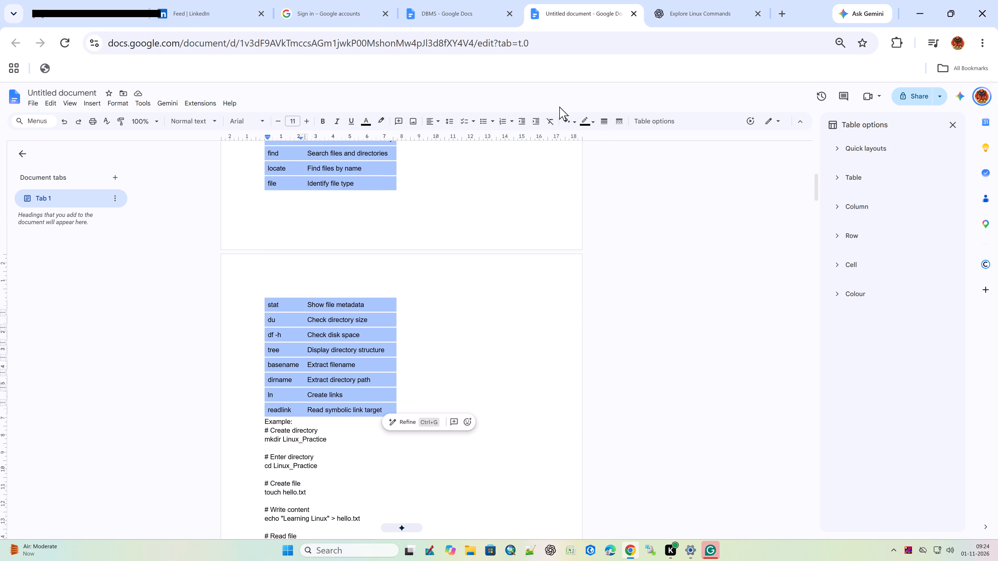
{"action": "left_click", "coordinate": [602, 124]}
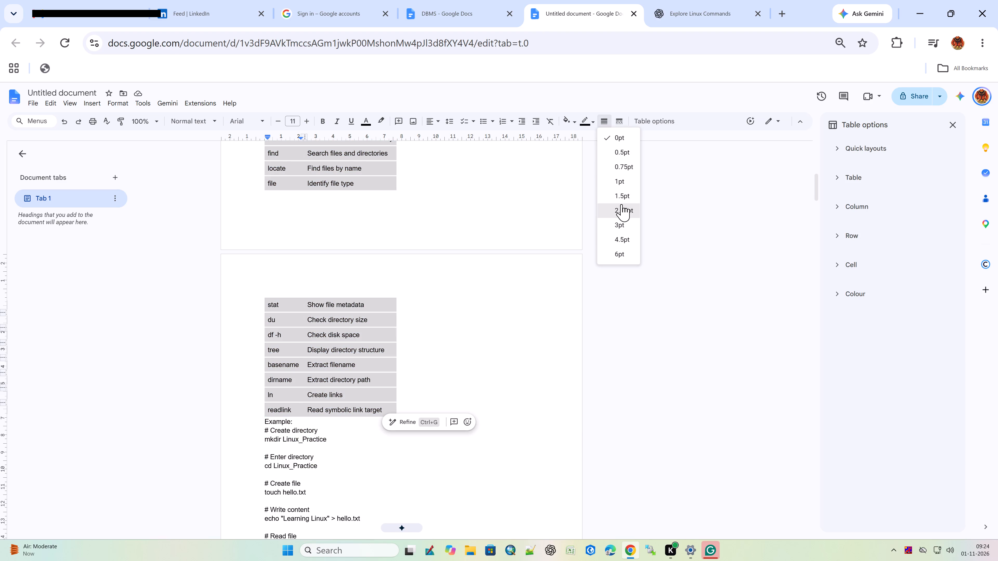
{"action": "left_click", "coordinate": [621, 198]}
Widen the File and Directory Management table to match the Basic Linux Commands table, with the column divider near the middle.
{"action": "scroll", "coordinate": [376, 224], "scroll_direction": "up", "scroll_amount": 3}
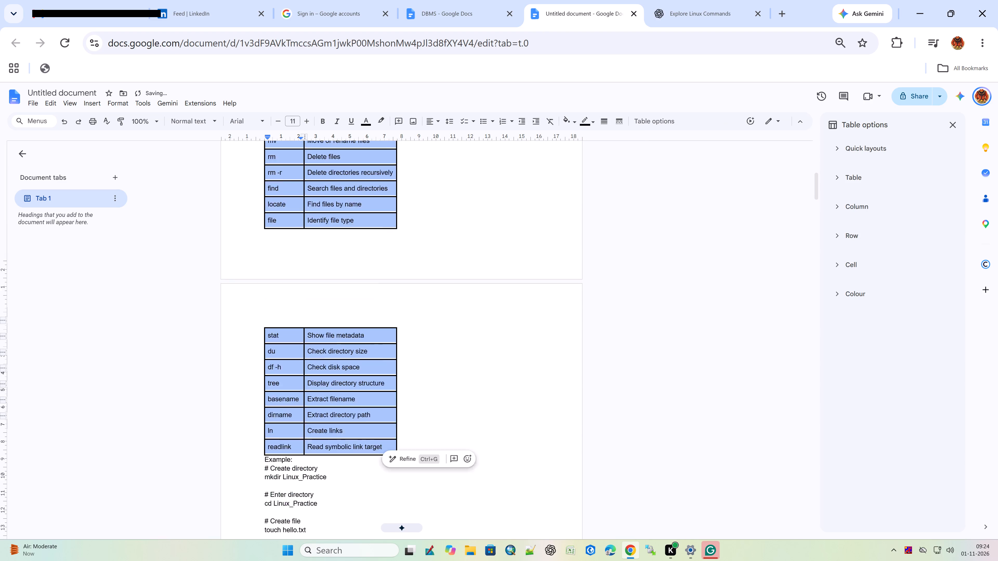
{"action": "left_click_drag", "start_coordinate": [397, 280], "coordinate": [397, 280]}
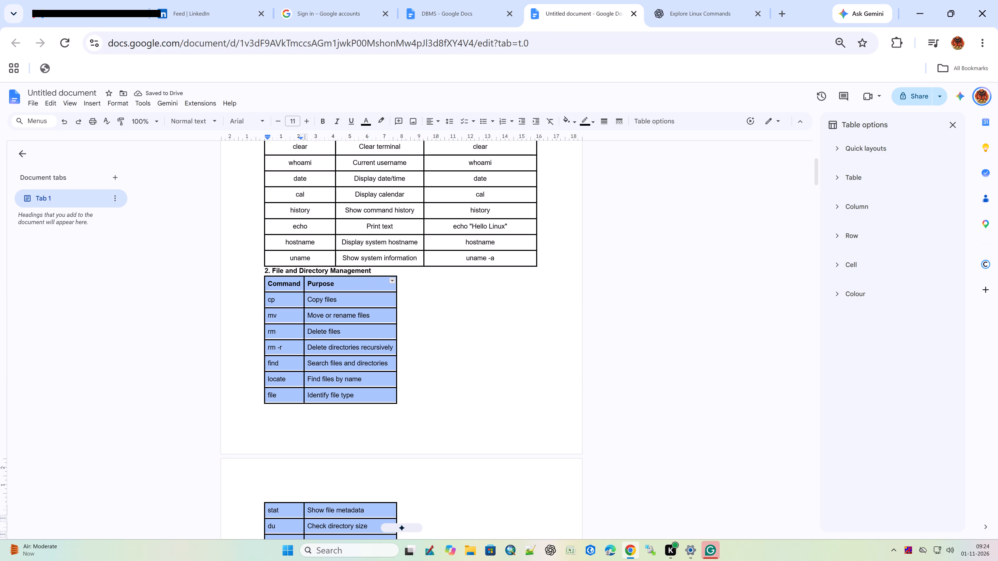
{"action": "left_click_drag", "start_coordinate": [397, 280], "coordinate": [539, 299]}
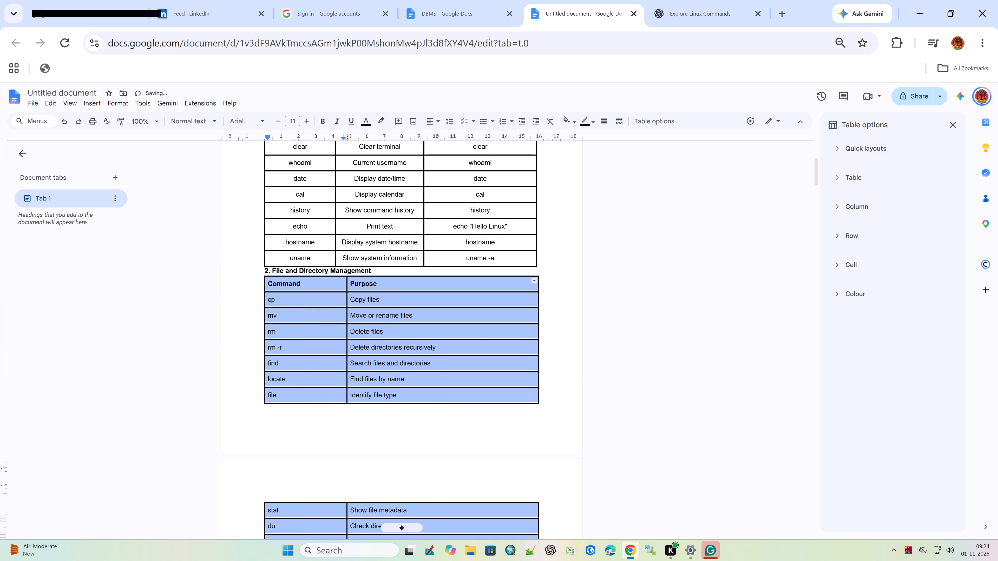
{"action": "left_click_drag", "start_coordinate": [349, 300], "coordinate": [350, 300]}
{"action": "left_click_drag", "start_coordinate": [350, 300], "coordinate": [387, 314]}
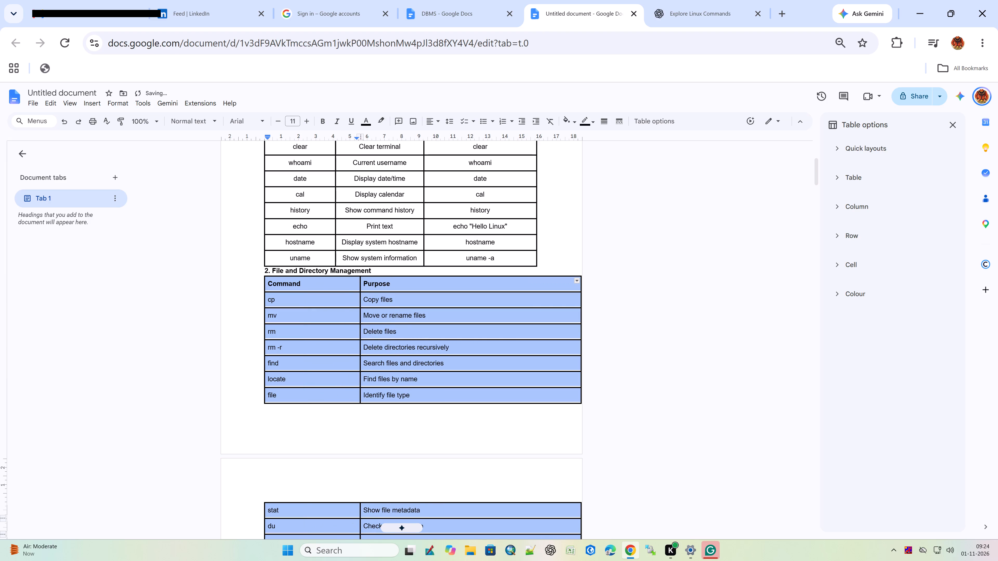
{"action": "left_click", "coordinate": [359, 317]}
{"action": "left_click_drag", "start_coordinate": [362, 316], "coordinate": [364, 316]}
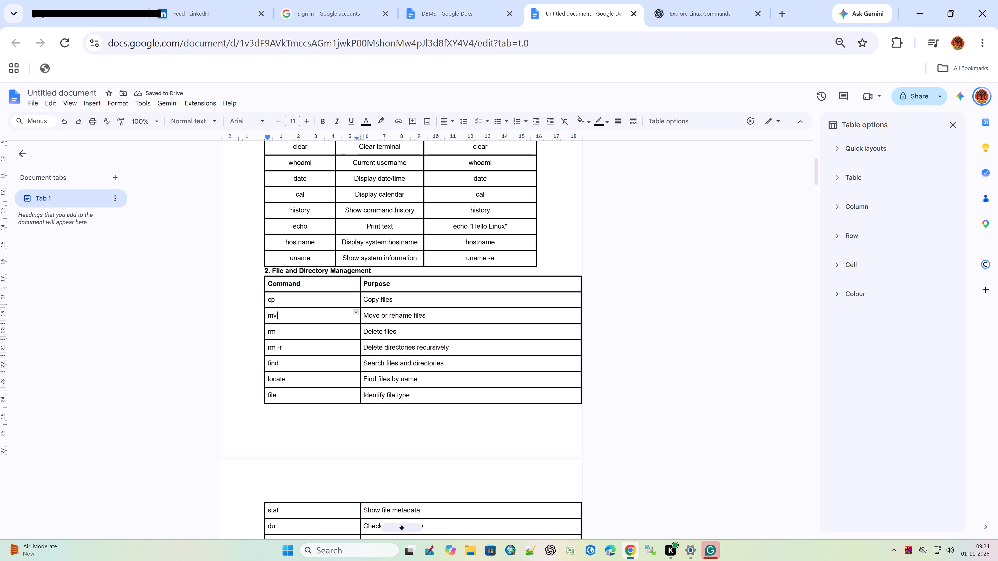
{"action": "left_click_drag", "start_coordinate": [364, 316], "coordinate": [377, 312]}
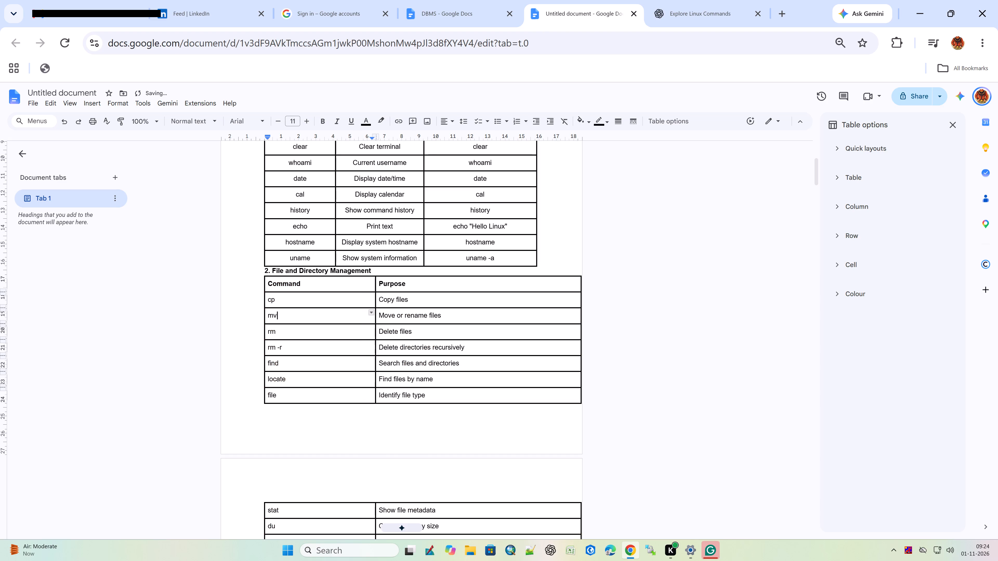
{"action": "left_click_drag", "start_coordinate": [582, 331], "coordinate": [538, 319]}
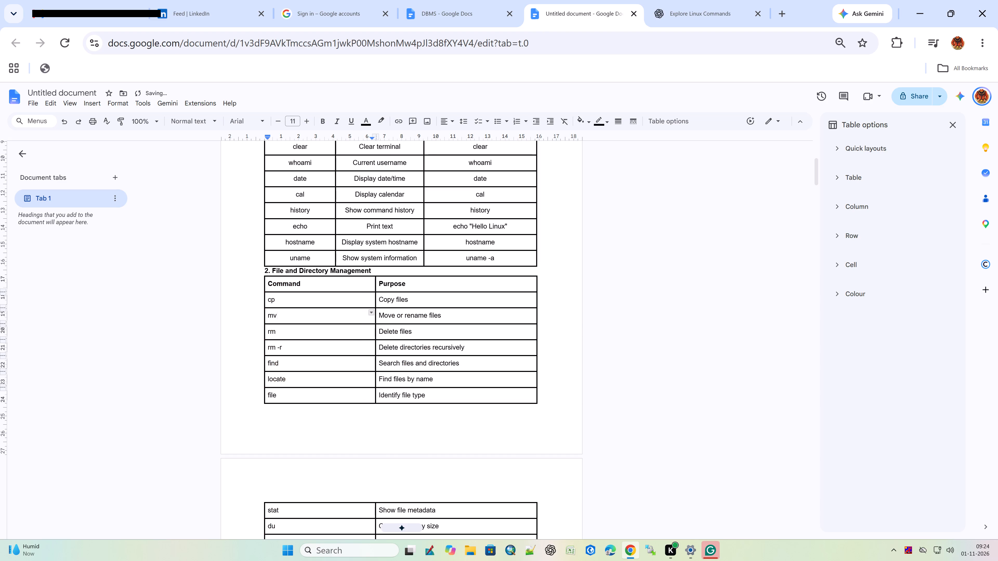
{"action": "left_click_drag", "start_coordinate": [376, 332], "coordinate": [394, 328]}
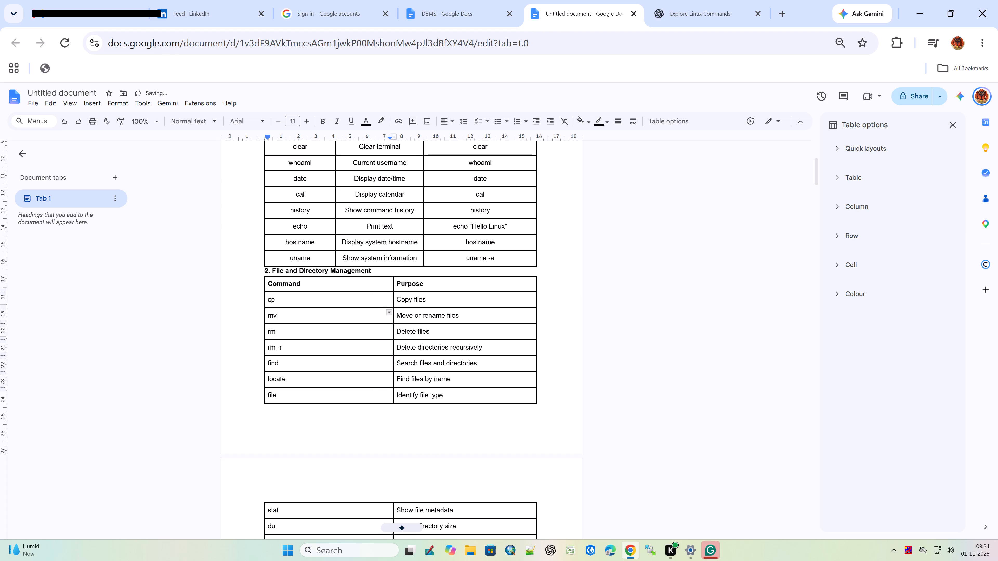
Centre the text in all cells of the File and Directory Management table, from the Command header row through readlink.
{"action": "left_click_drag", "start_coordinate": [480, 397], "coordinate": [362, 367]}
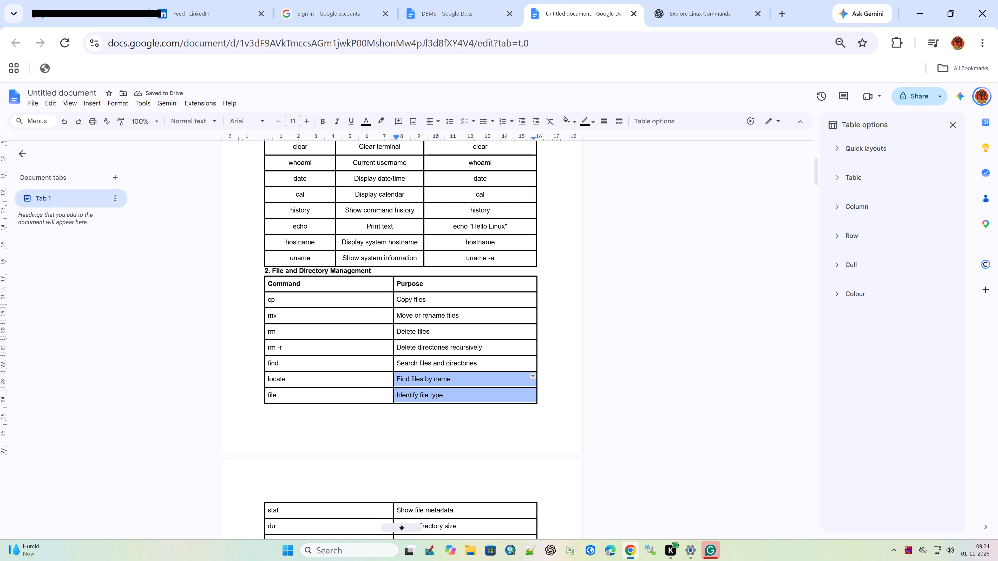
{"action": "left_click_drag", "start_coordinate": [362, 367], "coordinate": [242, 278]}
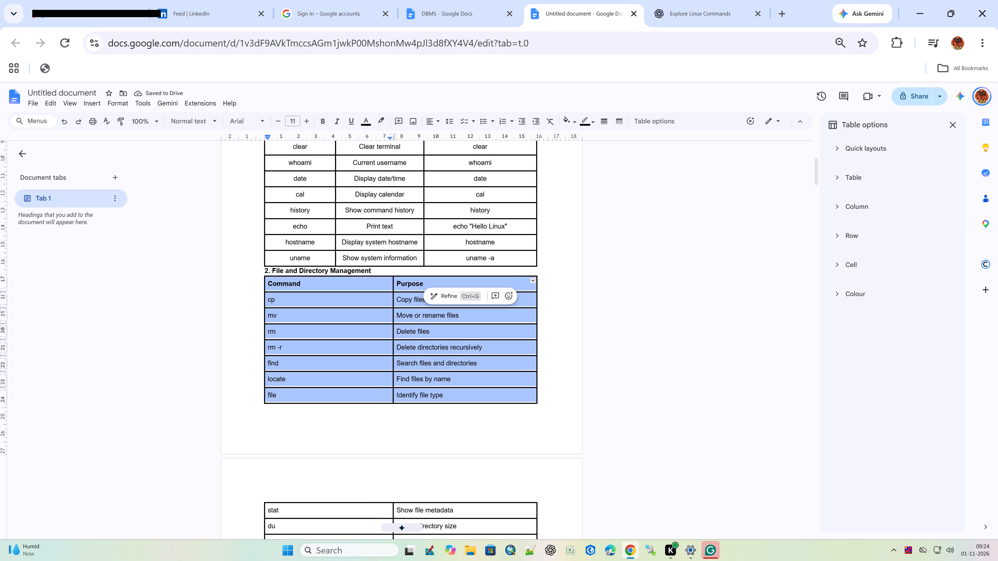
{"action": "left_click", "coordinate": [266, 283]}
{"action": "left_click", "coordinate": [269, 285]}
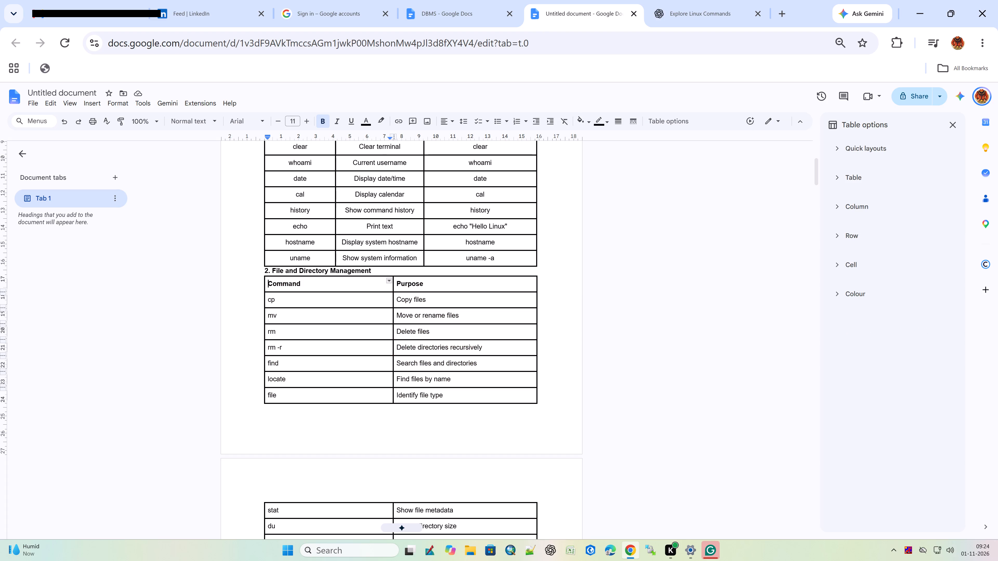
{"action": "left_click_drag", "start_coordinate": [268, 284], "coordinate": [422, 483]}
{"action": "scroll", "coordinate": [415, 489], "scroll_direction": "down", "scroll_amount": 3}
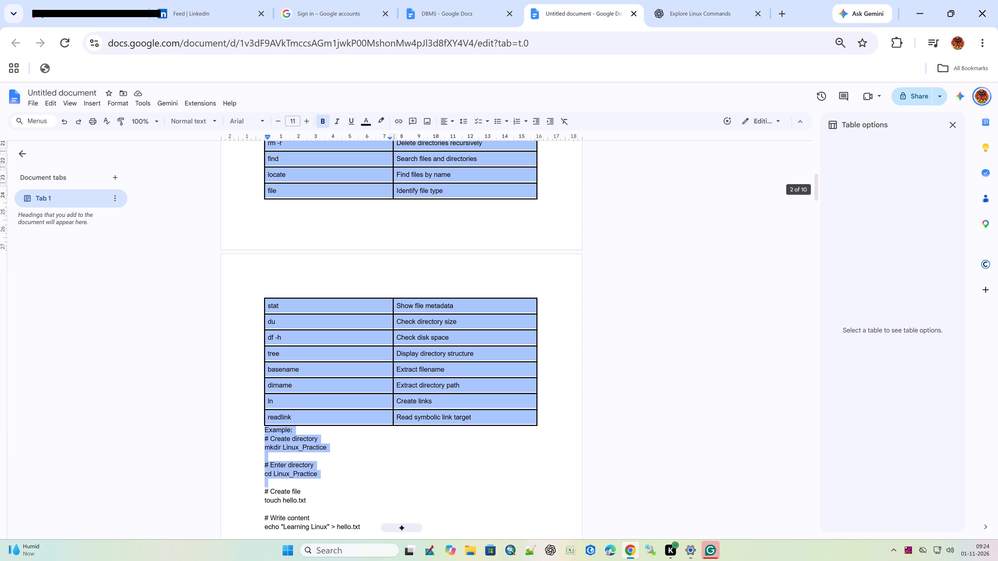
{"action": "left_click_drag", "start_coordinate": [422, 483], "coordinate": [430, 420]}
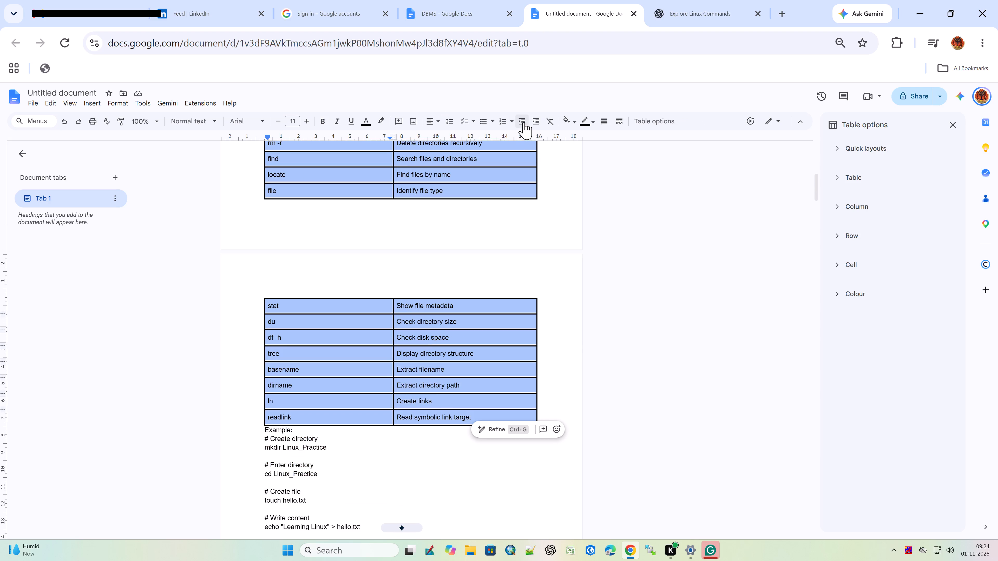
{"action": "left_click", "coordinate": [521, 122]}
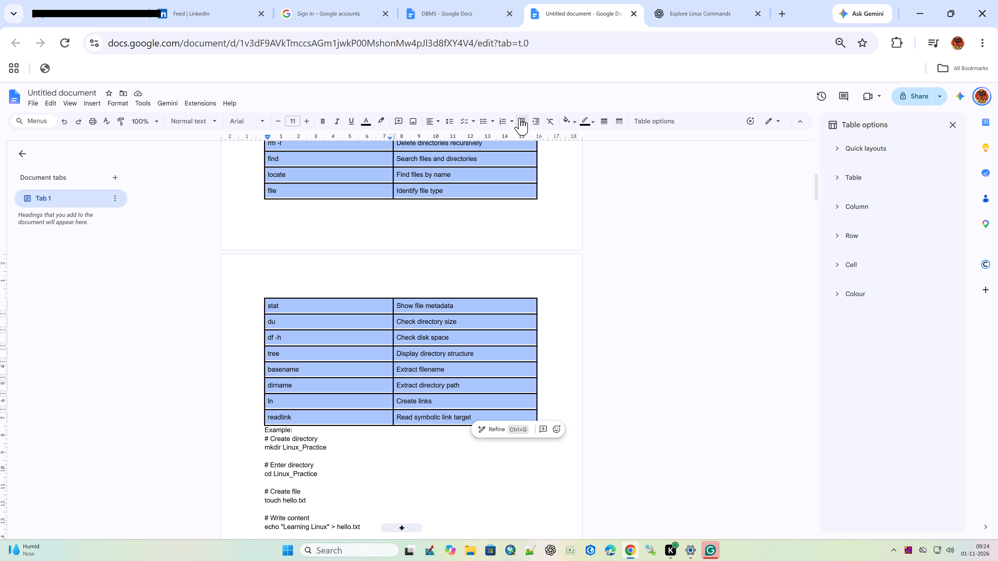
{"action": "left_click", "coordinate": [520, 118]}
{"action": "left_click", "coordinate": [431, 120]}
{"action": "left_click", "coordinate": [448, 132]}
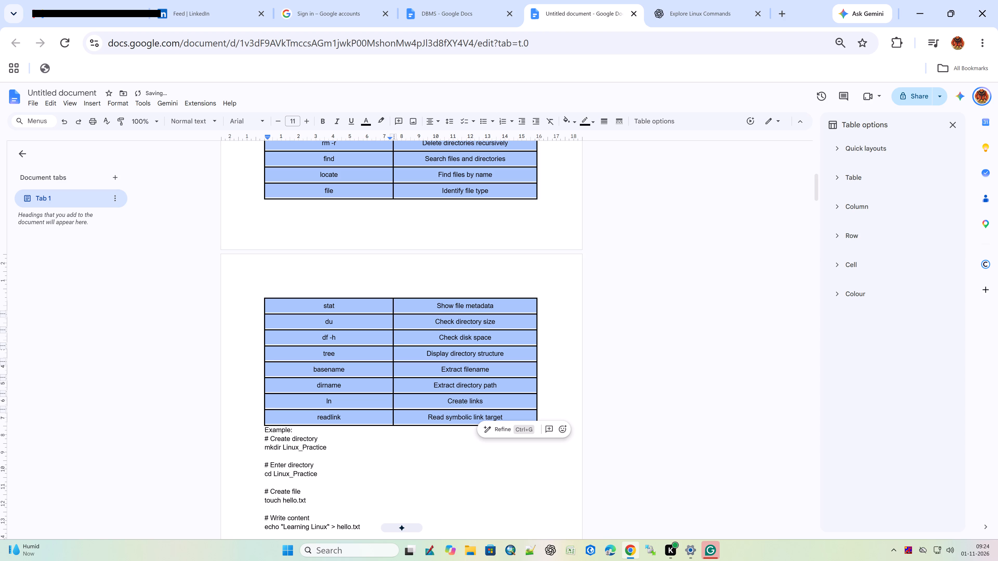
{"action": "left_click", "coordinate": [377, 476]}
Select together the "Example:" label and the # comment lines from "# Create directory" to "# Delete file" below the File and Directory Management table.
{"action": "scroll", "coordinate": [393, 478], "scroll_direction": "down", "scroll_amount": 2}
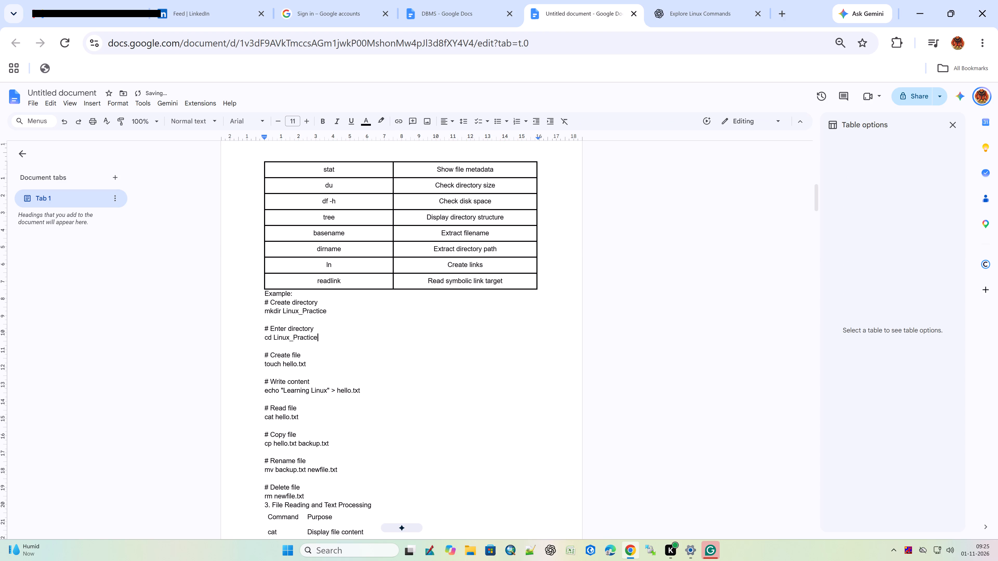
{"action": "left_click_drag", "start_coordinate": [326, 329], "coordinate": [262, 332]}
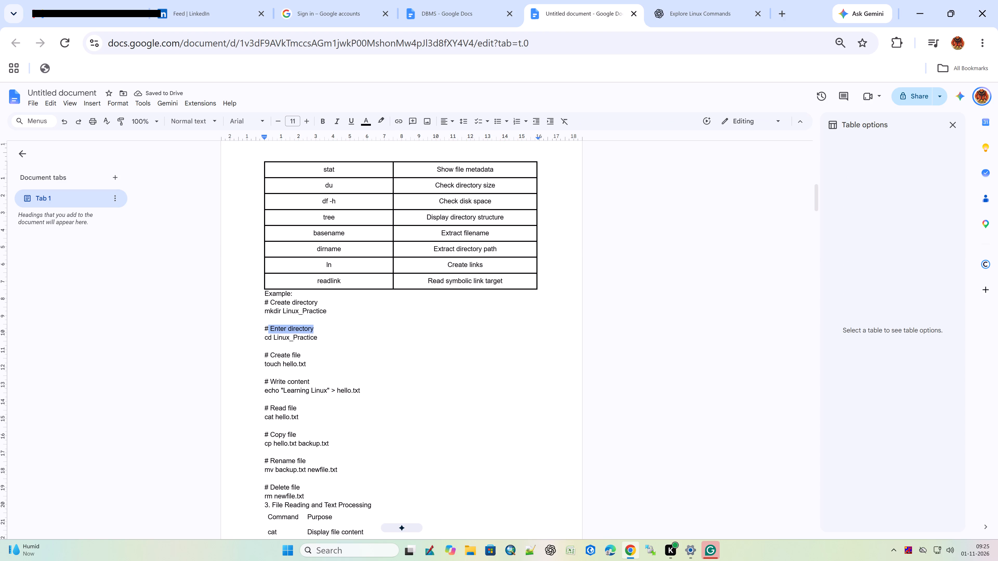
{"action": "left_click_drag", "start_coordinate": [262, 332], "coordinate": [258, 332]}
{"action": "left_click_drag", "start_coordinate": [258, 332], "coordinate": [257, 333]}
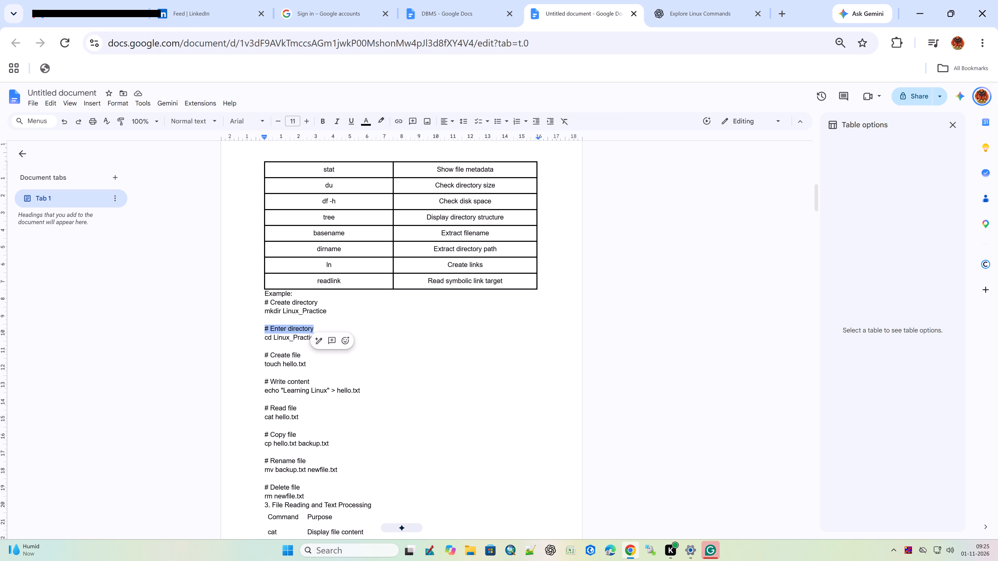
{"action": "left_click_drag", "start_coordinate": [327, 297], "coordinate": [326, 300], "text": "ctrl"}
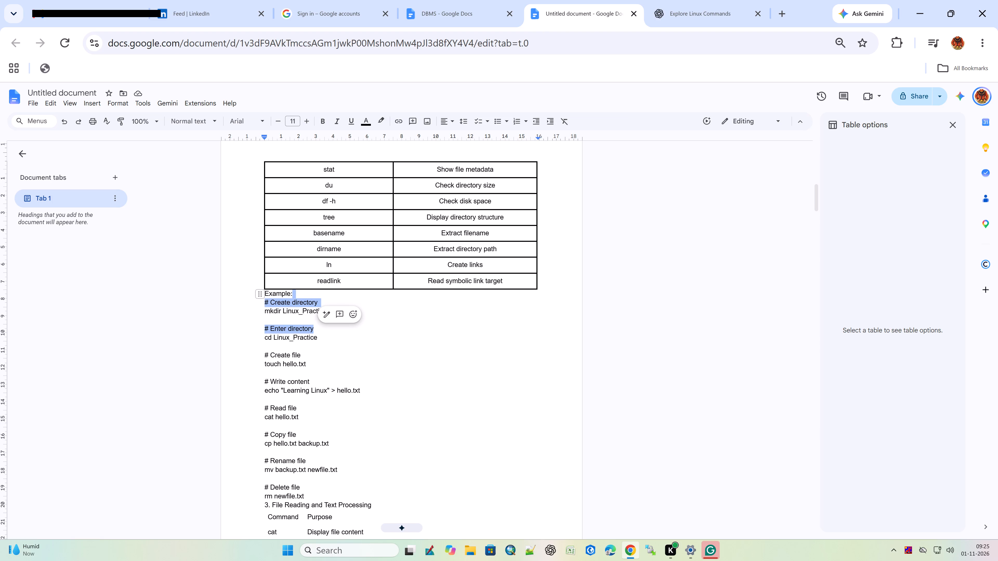
{"action": "left_click_drag", "start_coordinate": [267, 297], "coordinate": [297, 293], "text": "ctrl"}
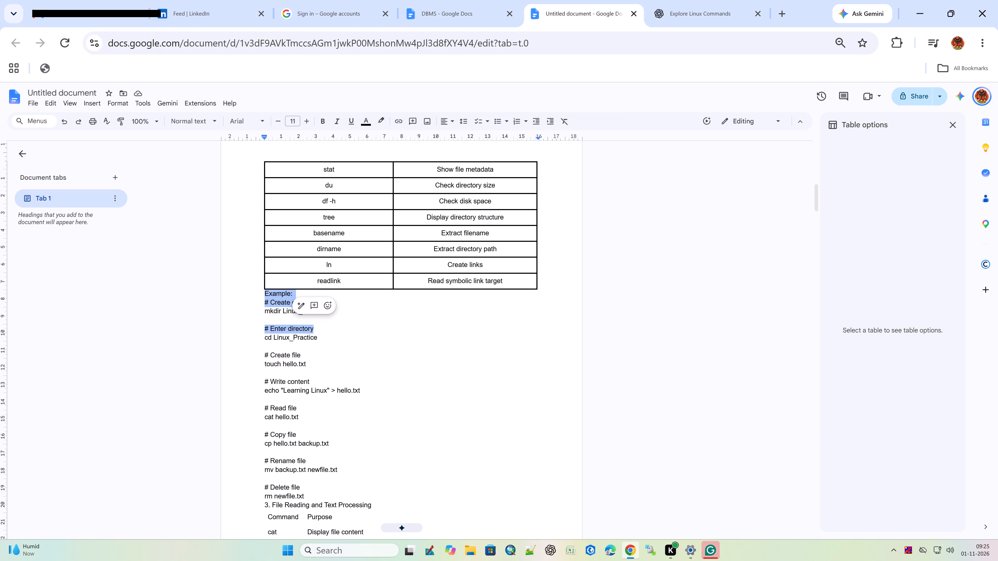
{"action": "left_click_drag", "start_coordinate": [328, 354], "coordinate": [254, 357], "text": "ctrl"}
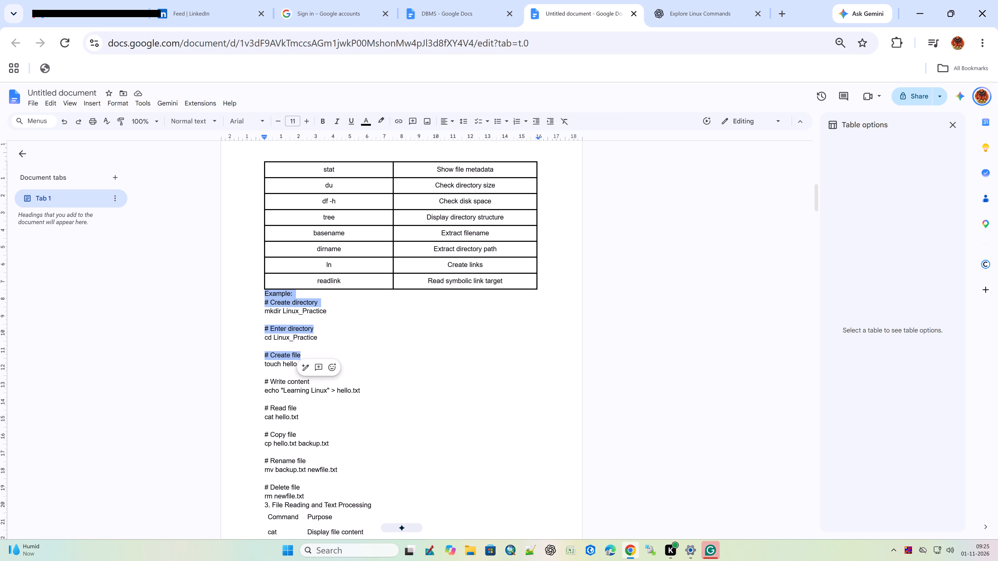
{"action": "left_click_drag", "start_coordinate": [320, 379], "coordinate": [258, 383], "text": "ctrl"}
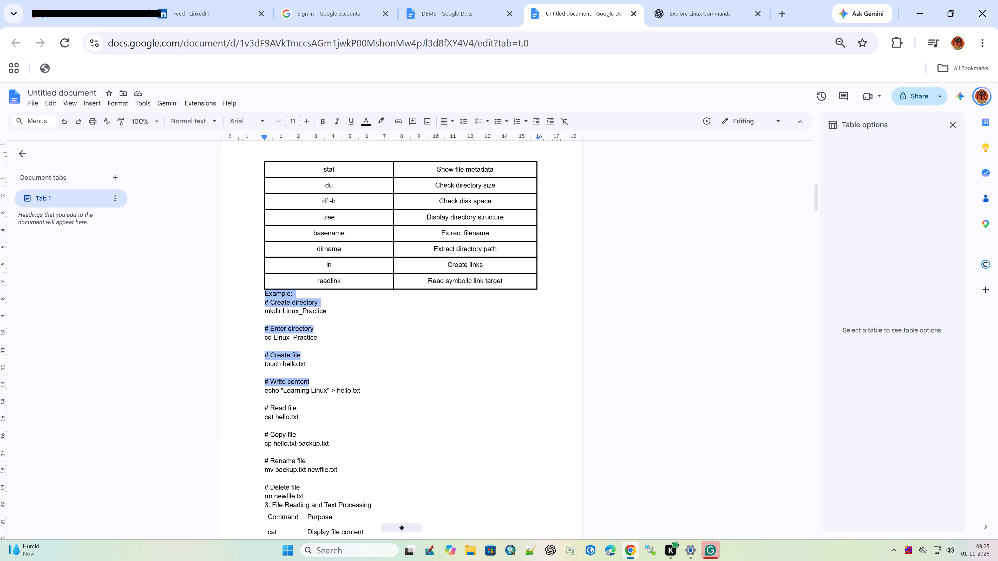
{"action": "left_click_drag", "start_coordinate": [299, 407], "coordinate": [248, 399], "text": "ctrl"}
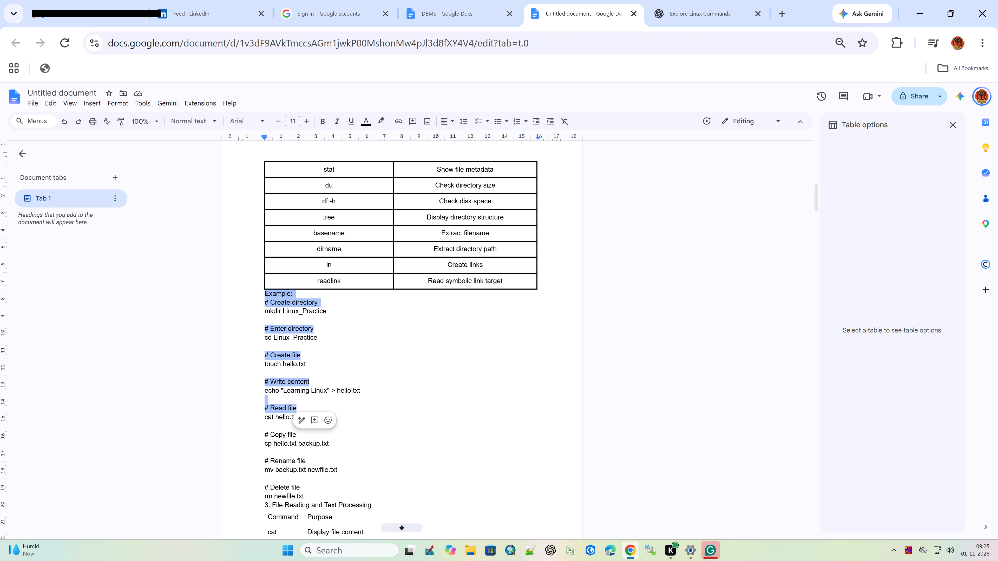
{"action": "left_click_drag", "start_coordinate": [302, 434], "coordinate": [257, 435], "text": "ctrl"}
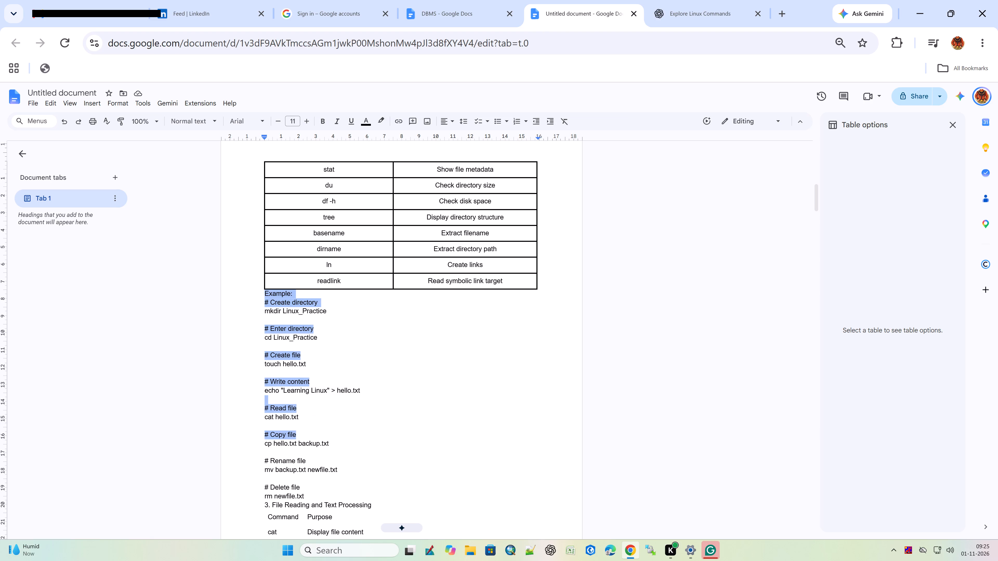
{"action": "left_click_drag", "start_coordinate": [306, 460], "coordinate": [253, 464], "text": "ctrl"}
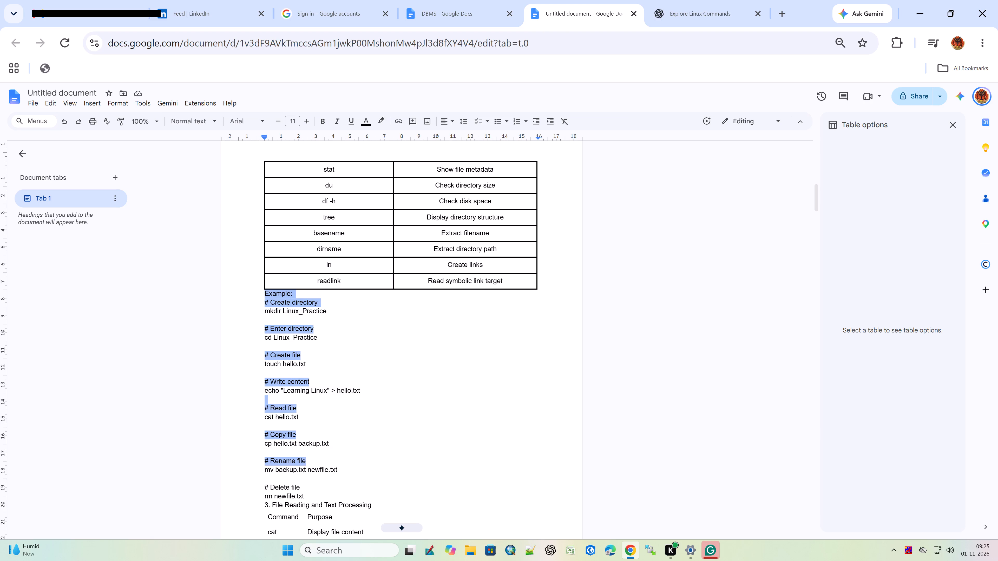
{"action": "left_click_drag", "start_coordinate": [300, 489], "coordinate": [257, 491], "text": "ctrl"}
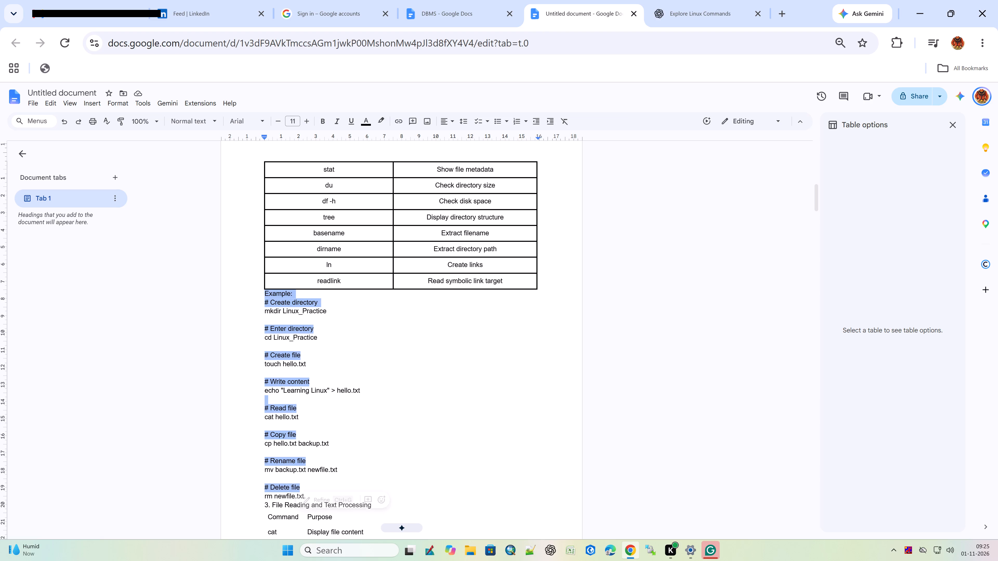
Add the heading "3. File Reading and Text Processing" and its table's Command and Purpose header cells to the multiple selection.
{"action": "scroll", "coordinate": [299, 480], "scroll_direction": "down", "scroll_amount": 1, "text": "ctrl"}
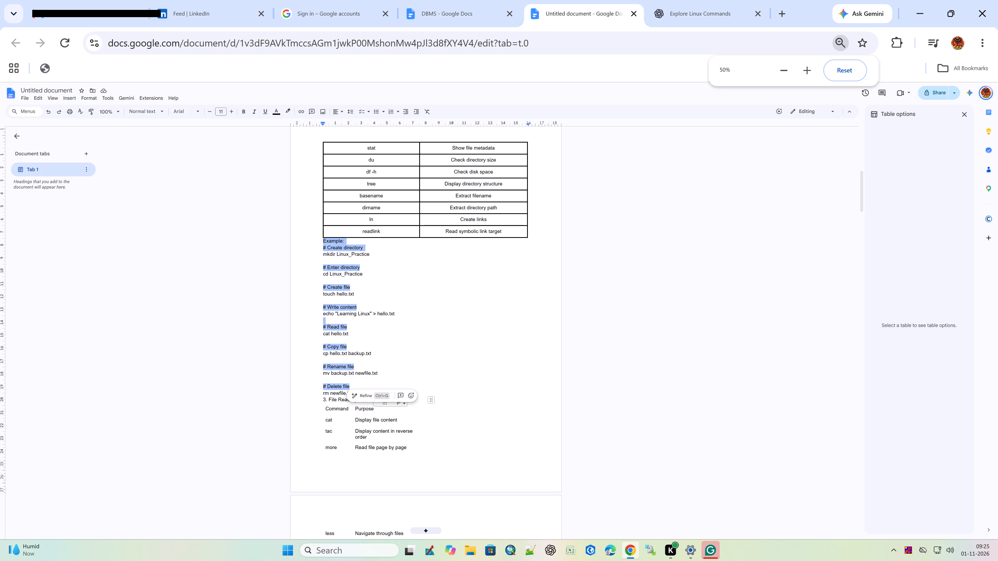
{"action": "left_click_drag", "start_coordinate": [382, 409], "coordinate": [313, 398], "text": "ctrl"}
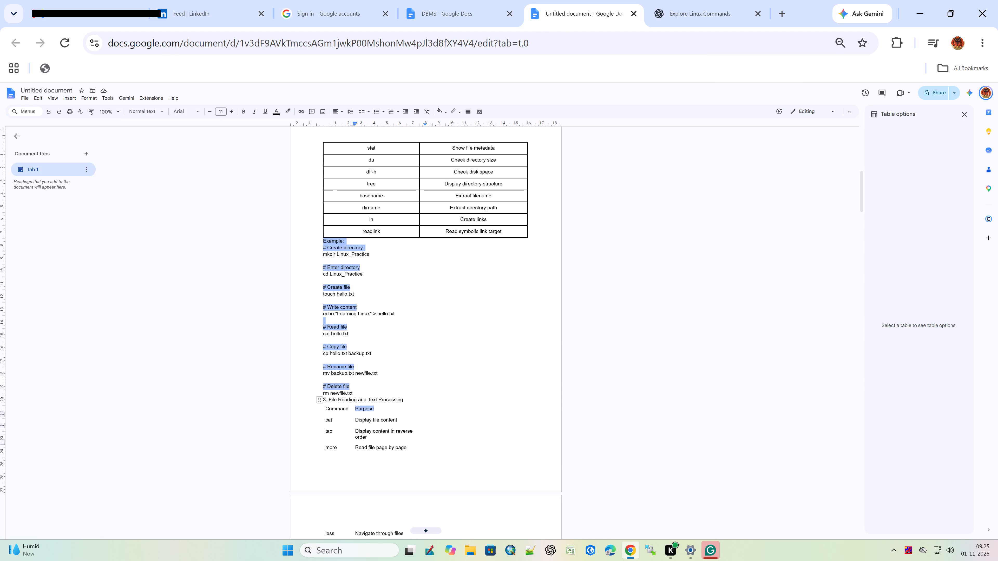
{"action": "left_click_drag", "start_coordinate": [313, 398], "coordinate": [313, 398], "text": "ctrl"}
{"action": "left_click_drag", "start_coordinate": [349, 407], "coordinate": [317, 410], "text": "ctrl"}
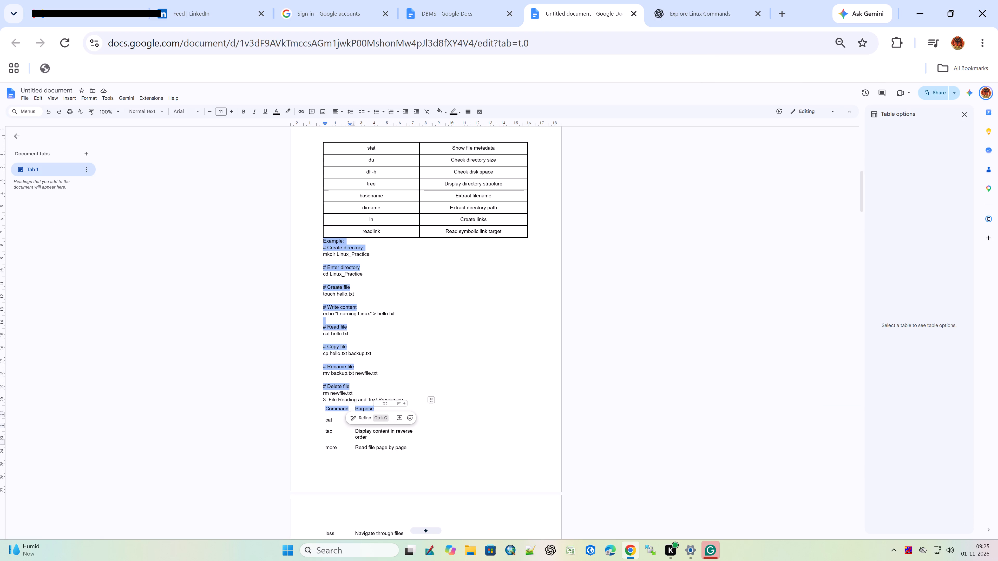
{"action": "left_click_drag", "start_coordinate": [410, 400], "coordinate": [313, 404], "text": "ctrl"}
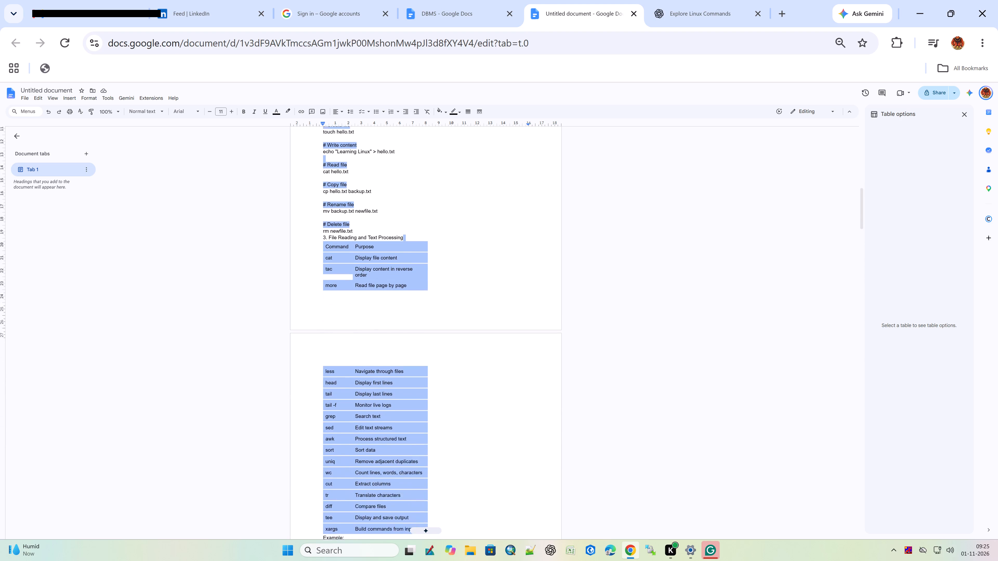
{"action": "left_click_drag", "start_coordinate": [313, 404], "coordinate": [318, 230], "text": "ctrl"}
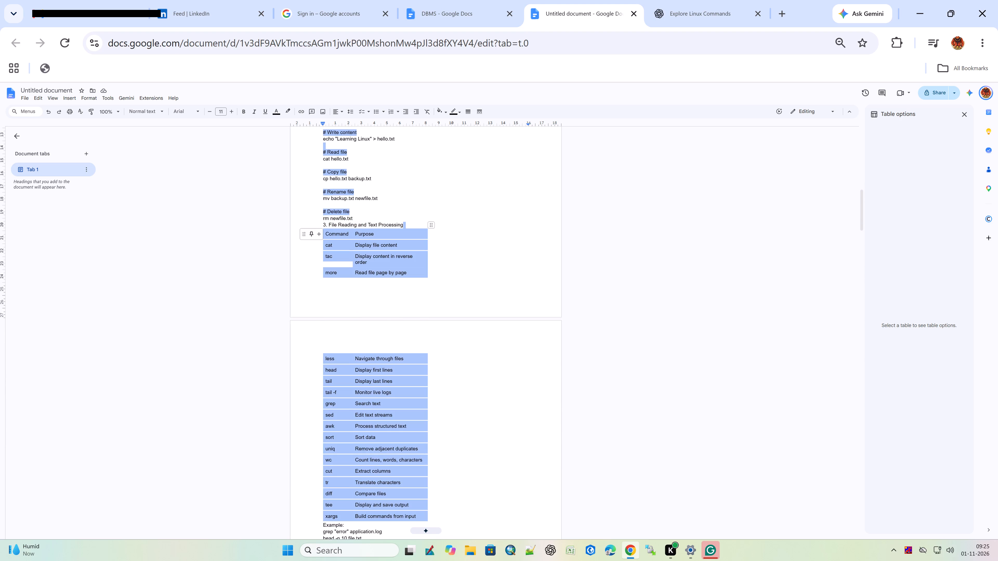
{"action": "left_click_drag", "start_coordinate": [318, 230], "coordinate": [318, 225], "text": "ctrl"}
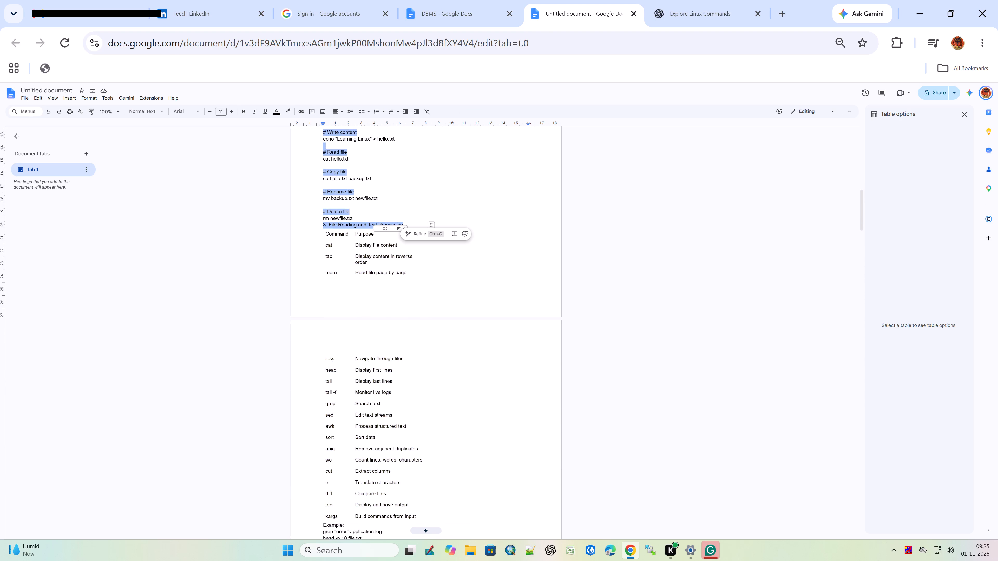
{"action": "left_click_drag", "start_coordinate": [375, 235], "coordinate": [338, 237], "text": "ctrl"}
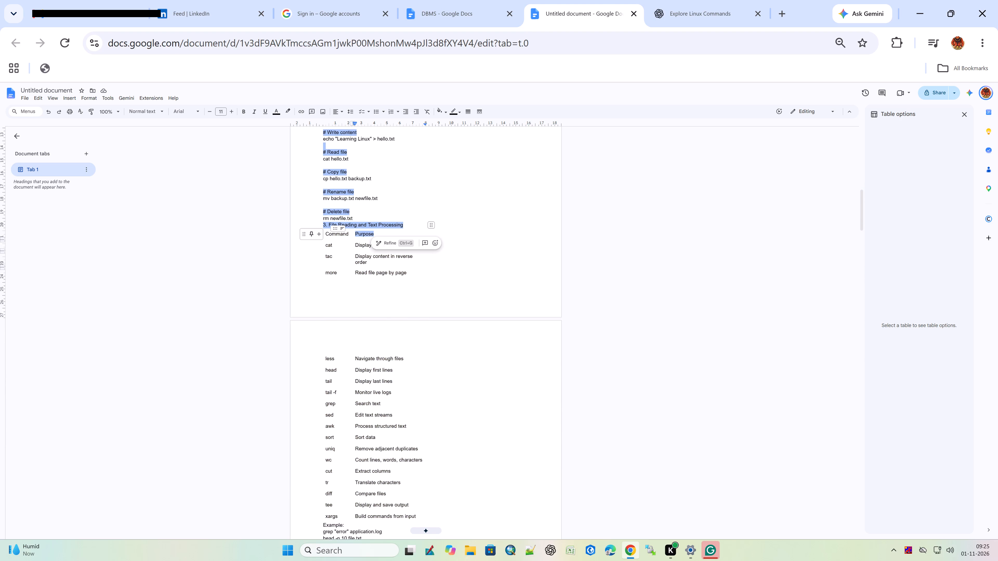
{"action": "left_click_drag", "start_coordinate": [349, 234], "coordinate": [323, 231], "text": "ctrl"}
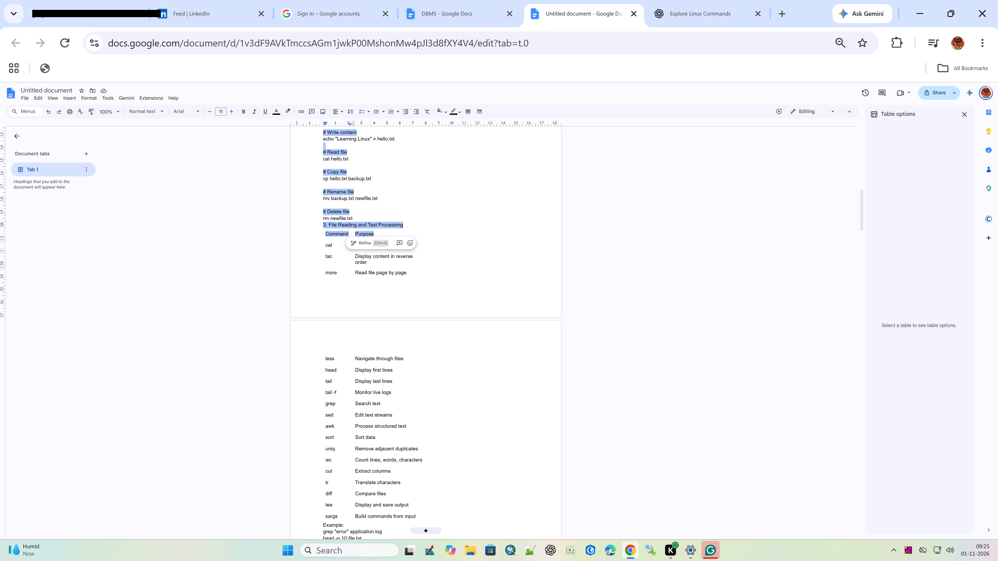
Add section 3's "Example:" label, the heading "4. User and Permission Management" and its Command and Purpose headers to the selection, and make it all bold.
{"action": "scroll", "coordinate": [341, 422], "scroll_direction": "down", "scroll_amount": 1, "text": "ctrl"}
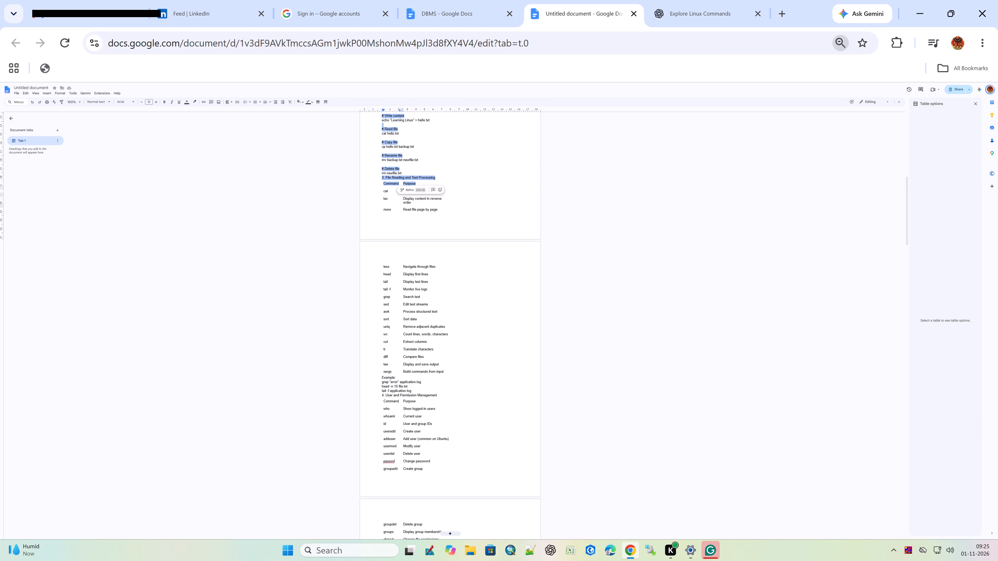
{"action": "left_click_drag", "start_coordinate": [442, 392], "coordinate": [403, 390], "text": "ctrl"}
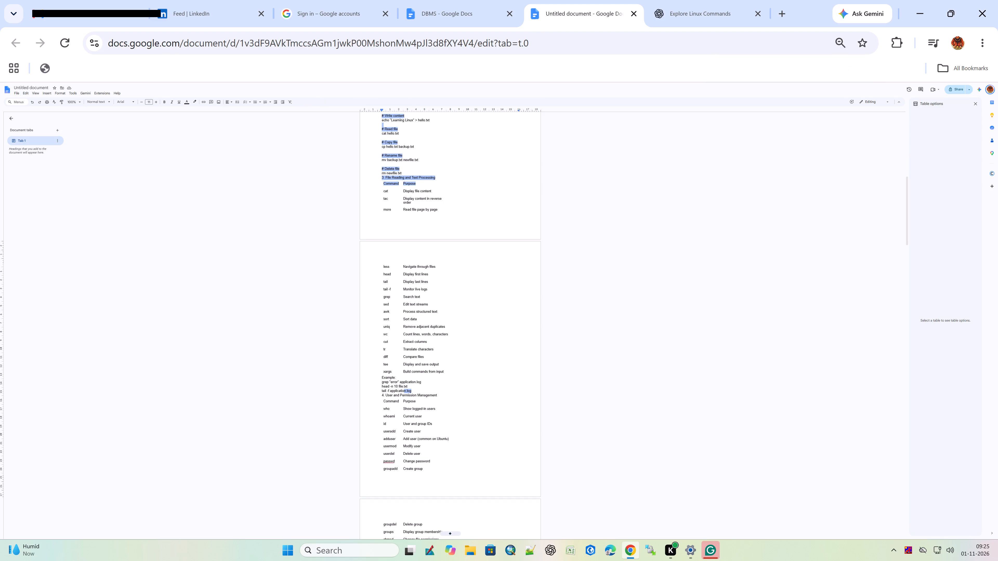
{"action": "left_click_drag", "start_coordinate": [403, 390], "coordinate": [434, 391], "text": "ctrl"}
{"action": "left_click_drag", "start_coordinate": [434, 391], "coordinate": [436, 395], "text": "ctrl"}
{"action": "scroll", "coordinate": [429, 418], "scroll_direction": "up", "scroll_amount": 1, "text": "ctrl"}
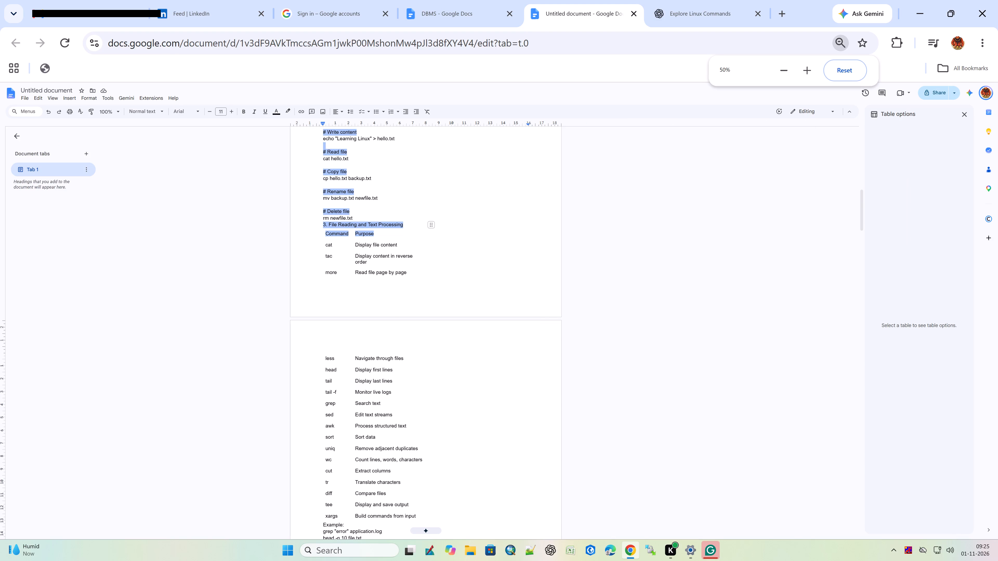
{"action": "scroll", "coordinate": [401, 328], "scroll_direction": "down", "scroll_amount": 2}
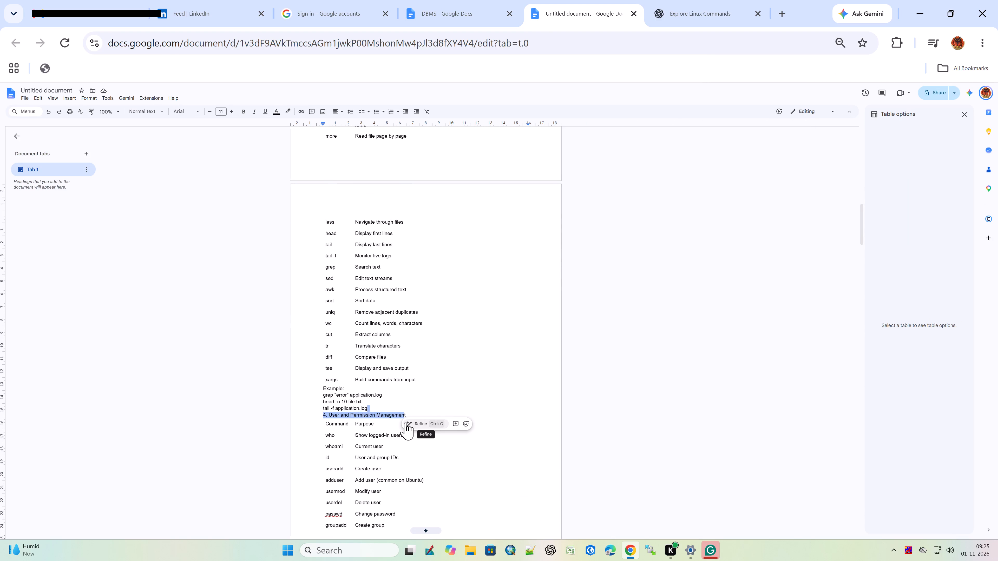
{"action": "left_click_drag", "start_coordinate": [410, 414], "coordinate": [403, 416], "text": "ctrl"}
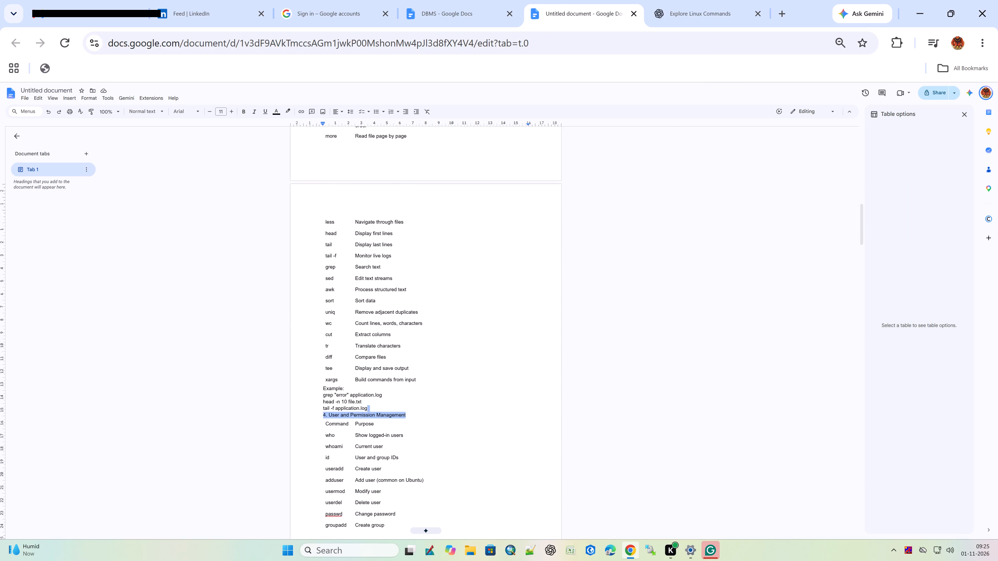
{"action": "left_click_drag", "start_coordinate": [403, 416], "coordinate": [402, 416], "text": "ctrl"}
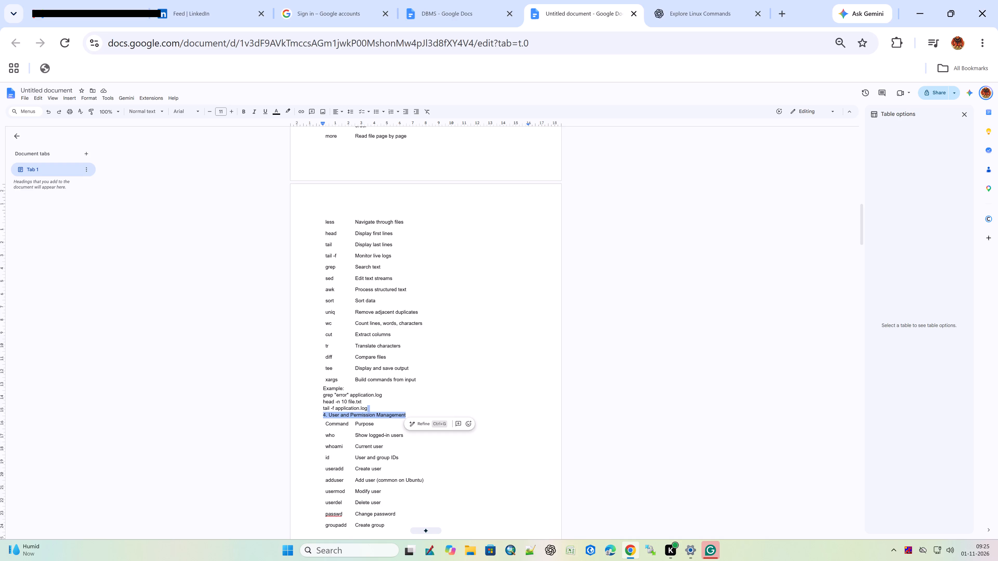
{"action": "left_click_drag", "start_coordinate": [351, 388], "coordinate": [305, 391], "text": "ctrl"}
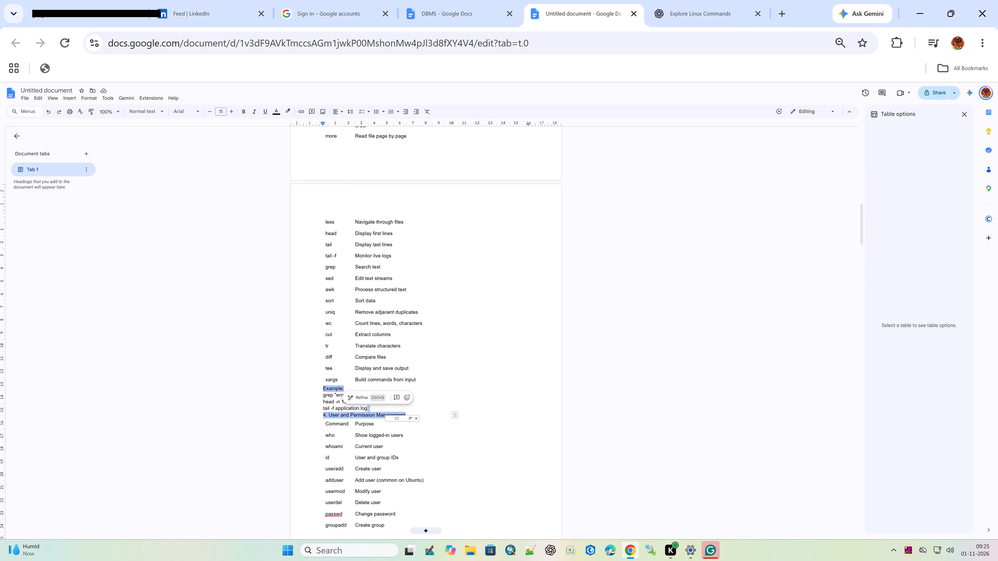
{"action": "left_click_drag", "start_coordinate": [375, 423], "coordinate": [331, 421], "text": "ctrl"}
{"action": "left_click_drag", "start_coordinate": [349, 426], "coordinate": [326, 424], "text": "ctrl"}
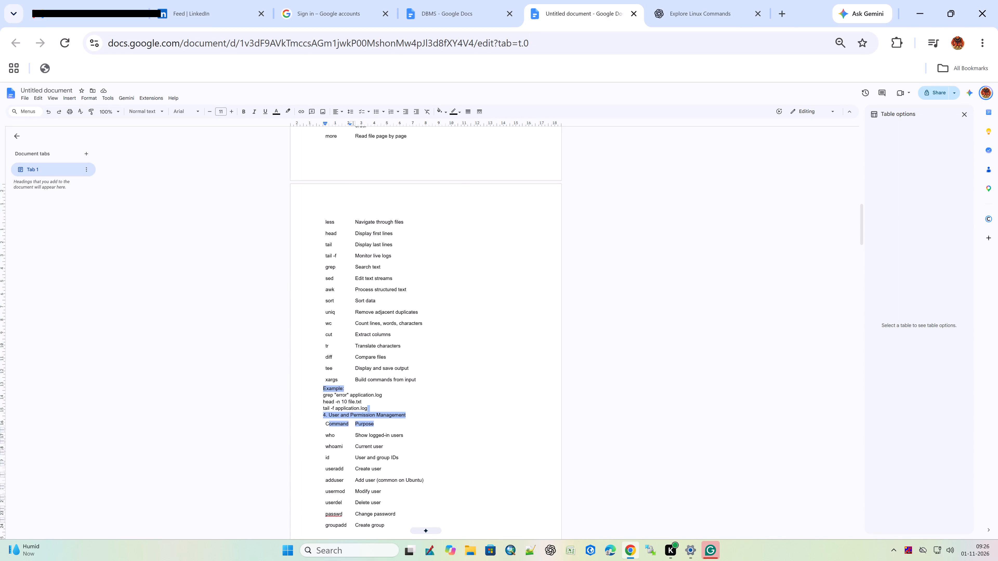
{"action": "left_click_drag", "start_coordinate": [326, 424], "coordinate": [320, 424], "text": "ctrl"}
{"action": "key", "text": "ctrl+b"}
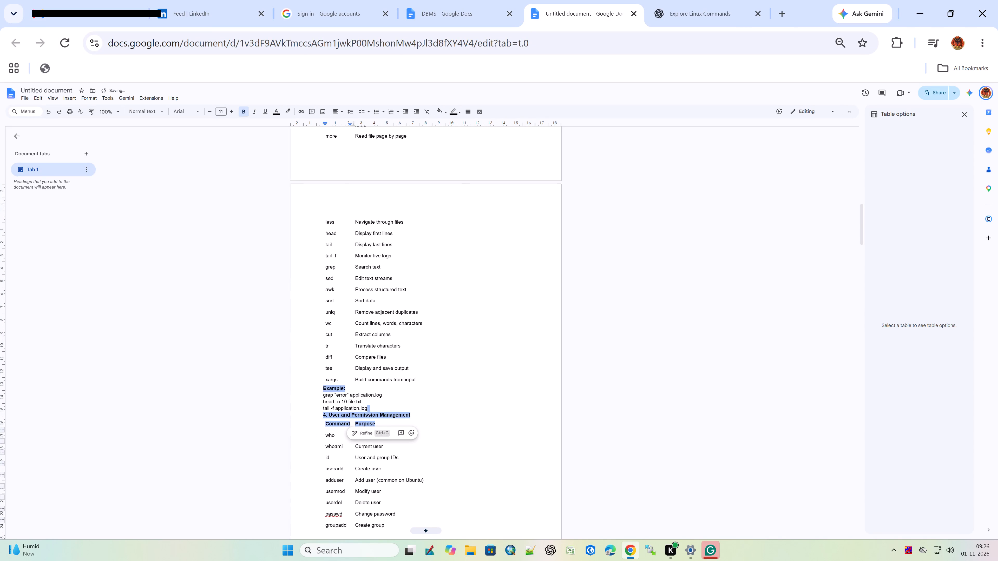
Remove the blank line between "mkdir Linux_Practice" and "# Enter directory" in the File and Directory Management example.
{"action": "scroll", "coordinate": [447, 306], "scroll_direction": "up", "scroll_amount": 6}
{"action": "scroll", "coordinate": [327, 373], "scroll_direction": "up", "scroll_amount": 4}
{"action": "scroll", "coordinate": [331, 373], "scroll_direction": "down", "scroll_amount": 5}
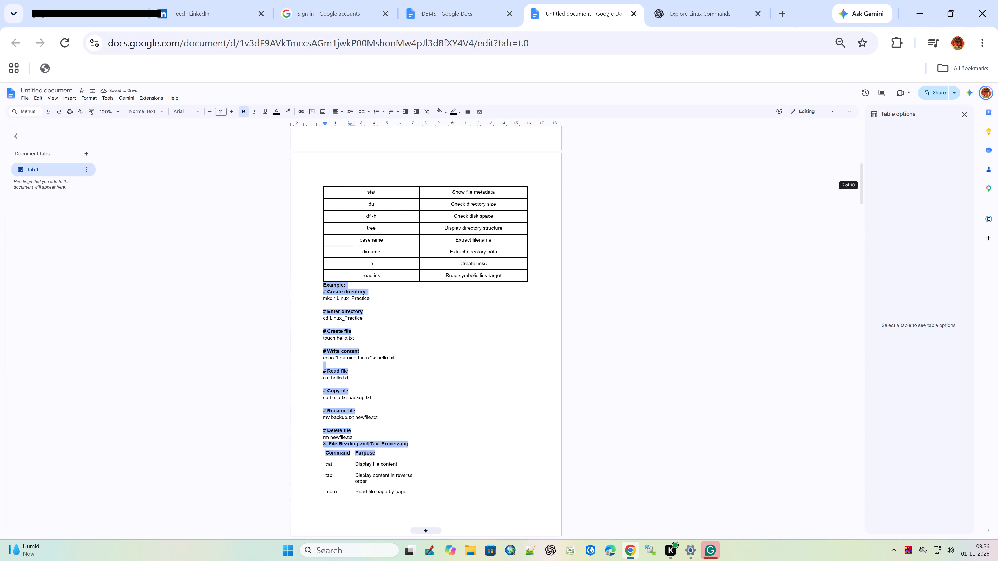
{"action": "left_click", "coordinate": [344, 288]}
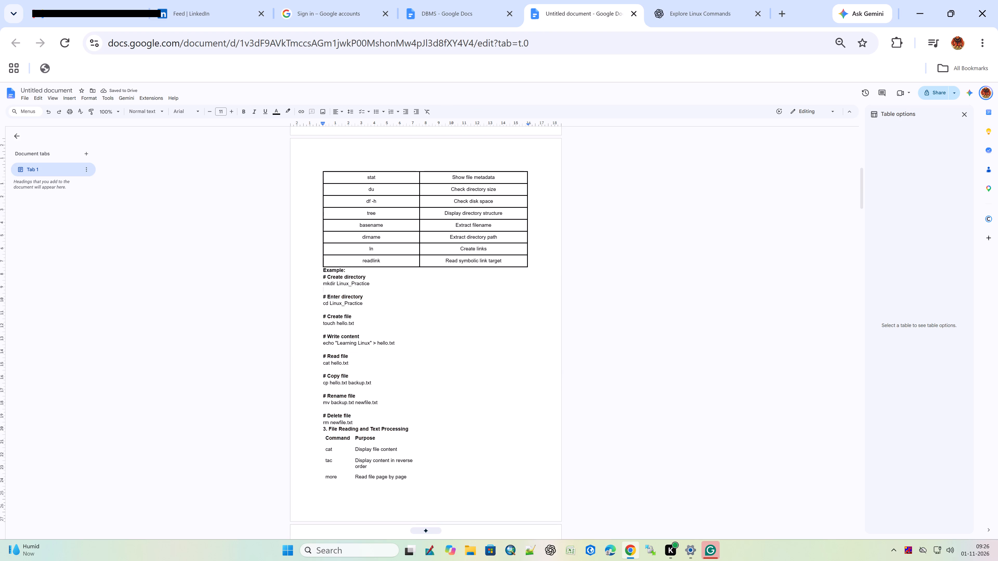
{"action": "key", "text": "BackSpace"}
Insert a blank line between the File and Directory Management table and its "Example:" label.
{"action": "key", "text": "Up"}
{"action": "key", "text": "Up"}
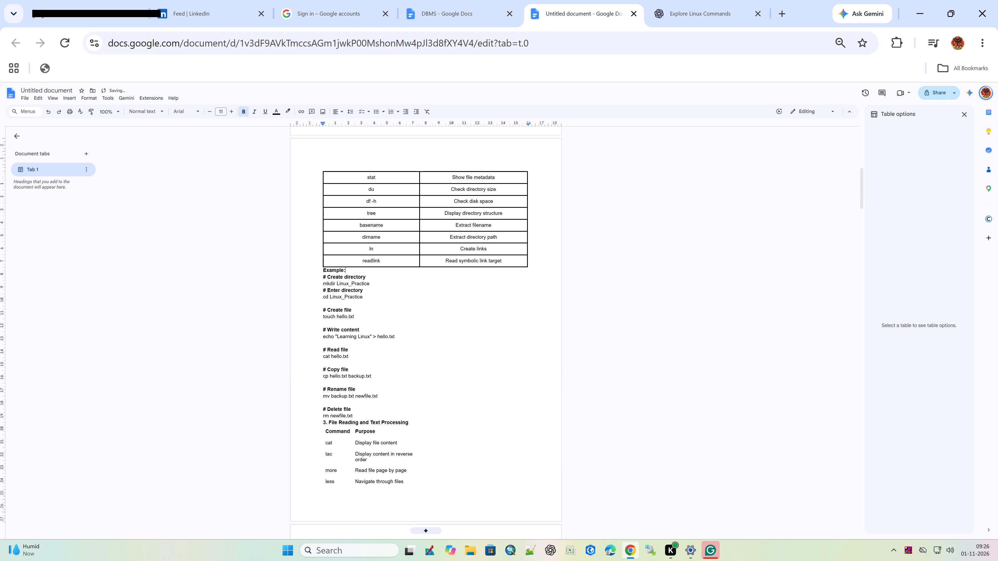
{"action": "key", "text": "Left"}
{"action": "key", "text": "Left"}
{"action": "key", "text": "Left"}
{"action": "key", "text": "Left"}
{"action": "key", "text": "Left"}
{"action": "key", "text": "Left"}
{"action": "key", "text": "Left"}
{"action": "key", "text": "Left"}
{"action": "key", "text": "Left"}
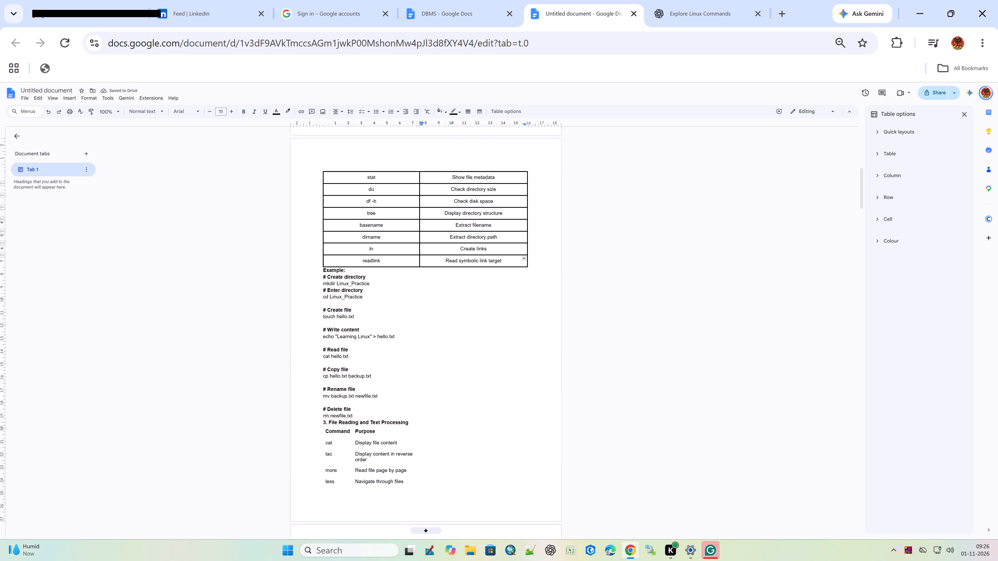
{"action": "key", "text": "Right"}
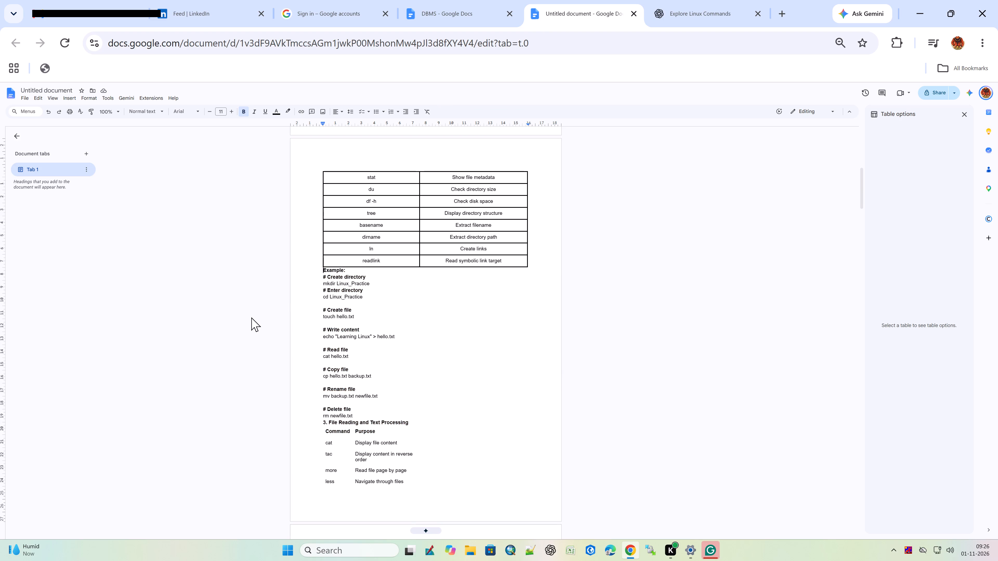
{"action": "key", "text": "Return"}
Remove the blank lines above "# Create file", "# Write content" and "# Read file" in the example.
{"action": "key", "text": "Down"}
{"action": "key", "text": "Down"}
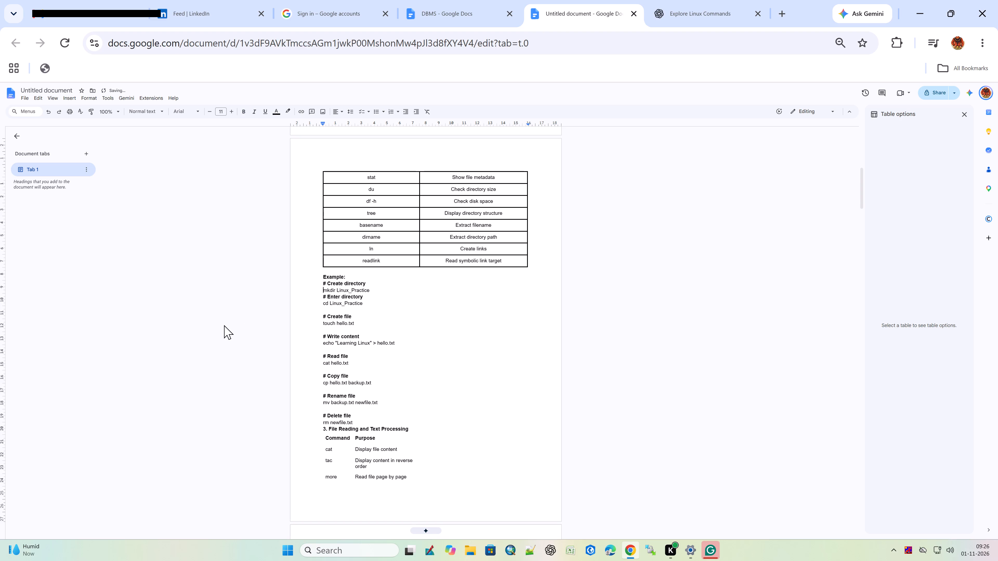
{"action": "key", "text": "Down"}
{"action": "key", "text": "Down"}
{"action": "key", "text": "Down"}
{"action": "key", "text": "BackSpace"}
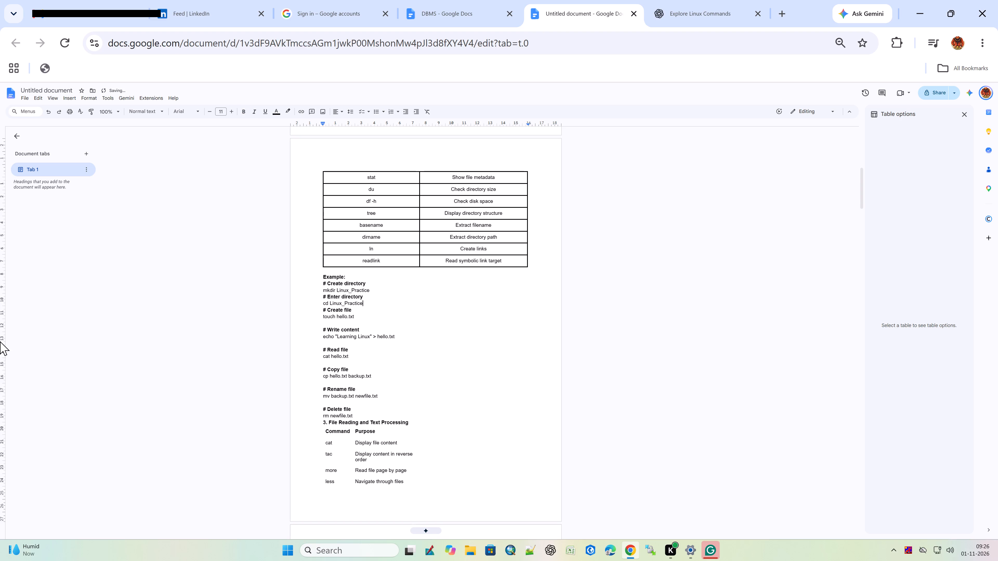
{"action": "key", "text": "Down"}
{"action": "key", "text": "Down"}
{"action": "key", "text": "Down"}
{"action": "key", "text": "BackSpace"}
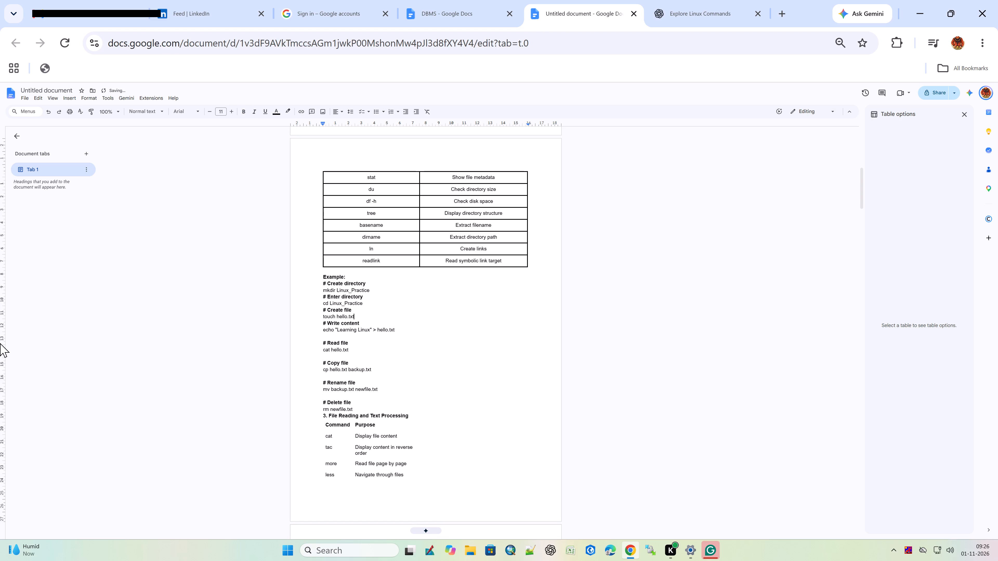
{"action": "key", "text": "Down"}
{"action": "key", "text": "Down"}
{"action": "key", "text": "Down"}
{"action": "key", "text": "BackSpace"}
Remove the blank lines above "# Copy file", "# Rename file" and "# Delete file" in the example.
{"action": "key", "text": "Down"}
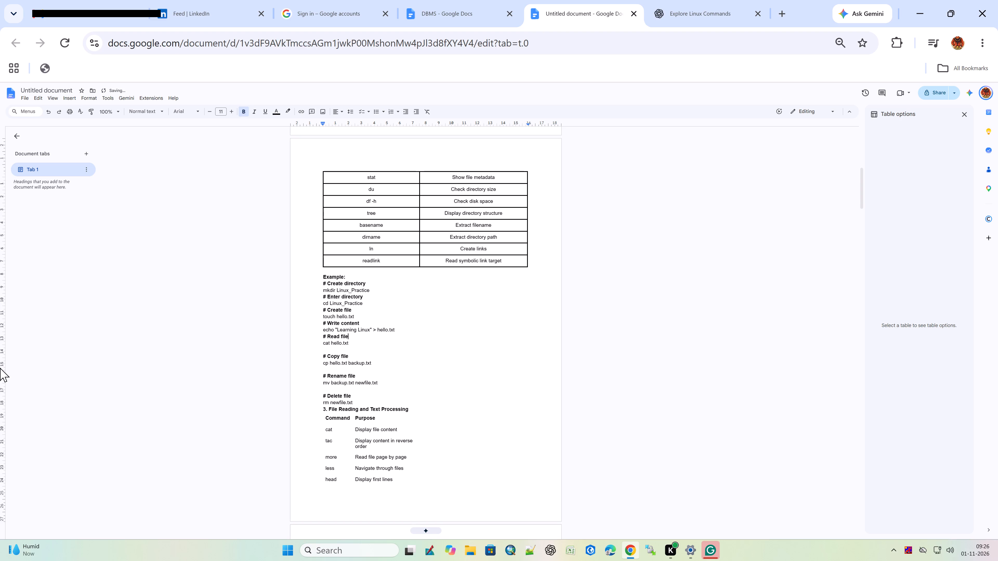
{"action": "key", "text": "Down"}
{"action": "key", "text": "Down"}
{"action": "key", "text": "BackSpace"}
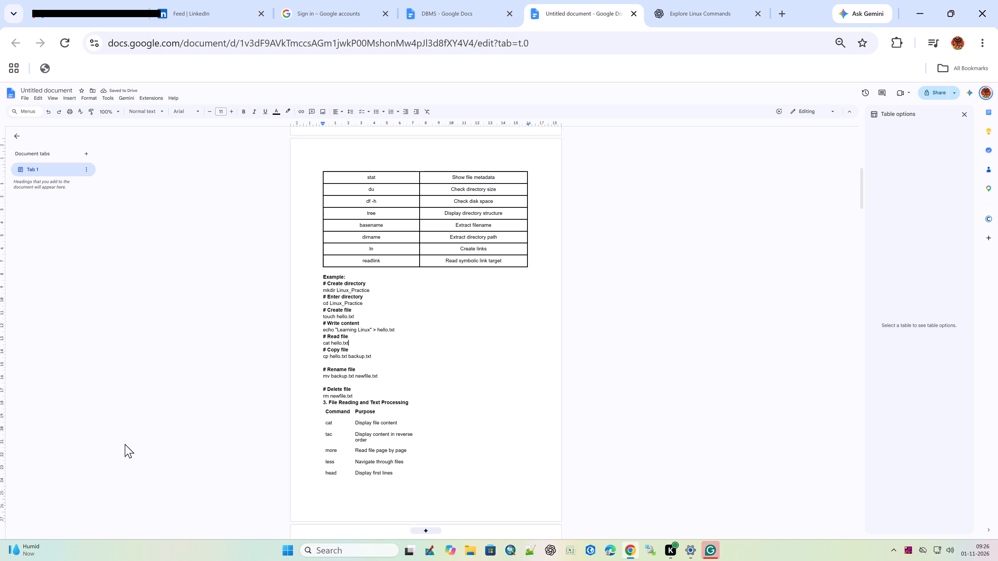
{"action": "key", "text": "Down"}
{"action": "key", "text": "Down"}
{"action": "key", "text": "Down"}
{"action": "key", "text": "BackSpace"}
{"action": "key", "text": "Down"}
{"action": "key", "text": "Down"}
{"action": "key", "text": "Down"}
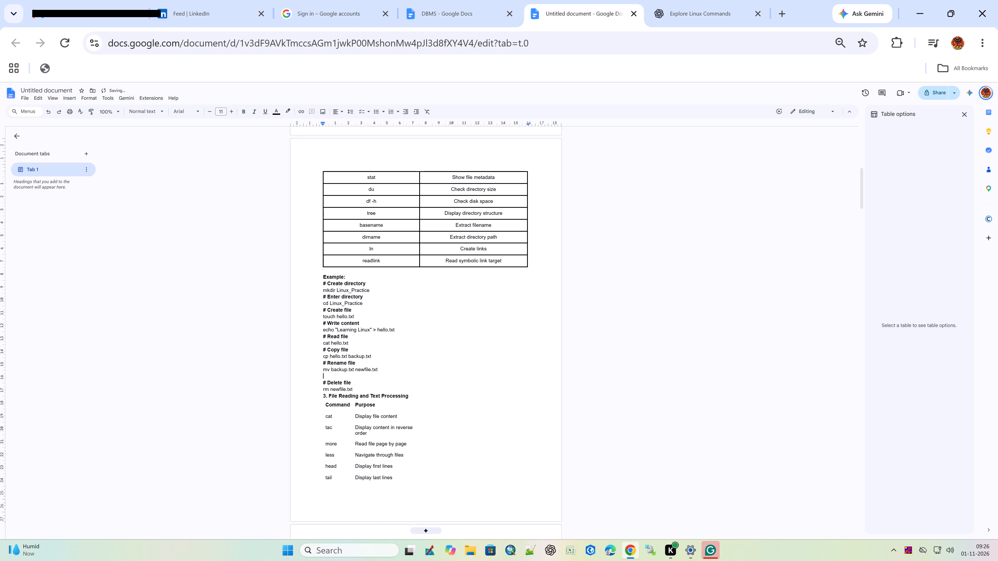
{"action": "key", "text": "BackSpace"}
Apply a 1.5pt border to the whole File Reading and Text Processing table, from the Command header row through xargs.
{"action": "key", "text": "Down"}
{"action": "key", "text": "Down"}
{"action": "key", "text": "Down"}
{"action": "key", "text": "Down"}
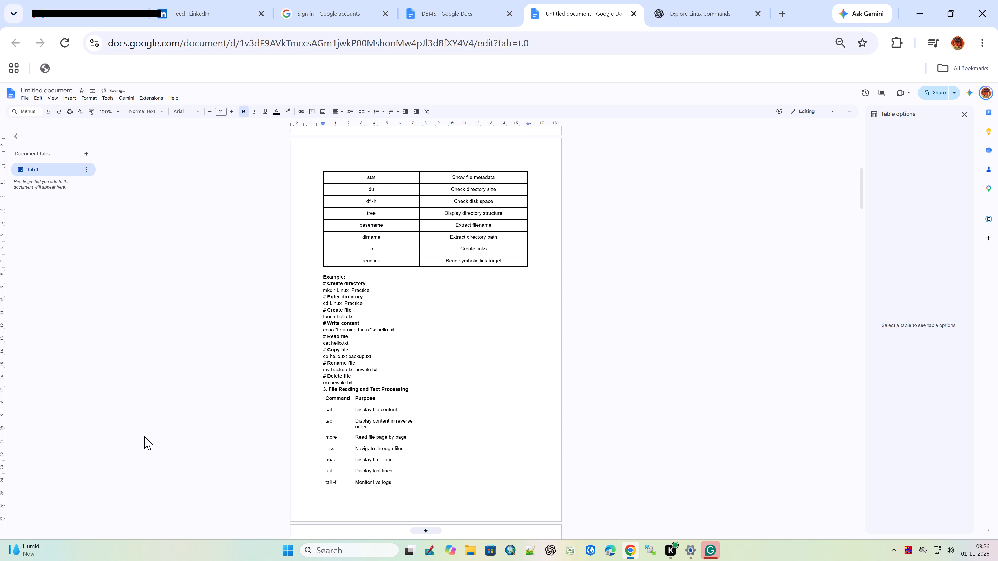
{"action": "key", "text": "Down"}
{"action": "key", "text": "Down"}
{"action": "key", "text": "Down"}
{"action": "key", "text": "Down"}
{"action": "key", "text": "Down"}
{"action": "key", "text": "Down"}
{"action": "key", "text": "Down"}
{"action": "key", "text": "Down"}
{"action": "key", "text": "Down"}
{"action": "key", "text": "Down"}
{"action": "key", "text": "Down"}
{"action": "key", "text": "Down"}
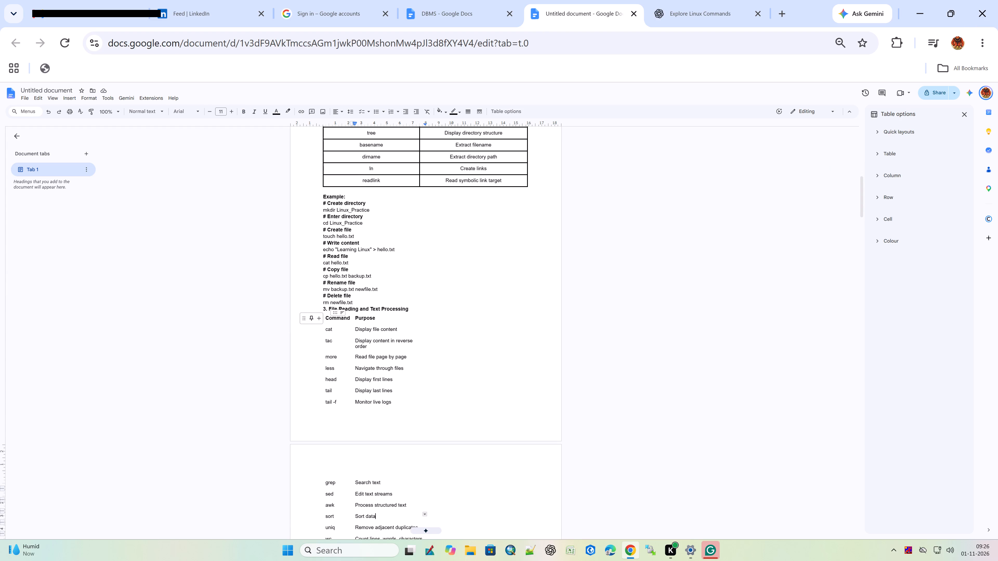
{"action": "left_click_drag", "start_coordinate": [327, 318], "coordinate": [435, 450]}
{"action": "scroll", "coordinate": [394, 474], "scroll_direction": "down", "scroll_amount": 2}
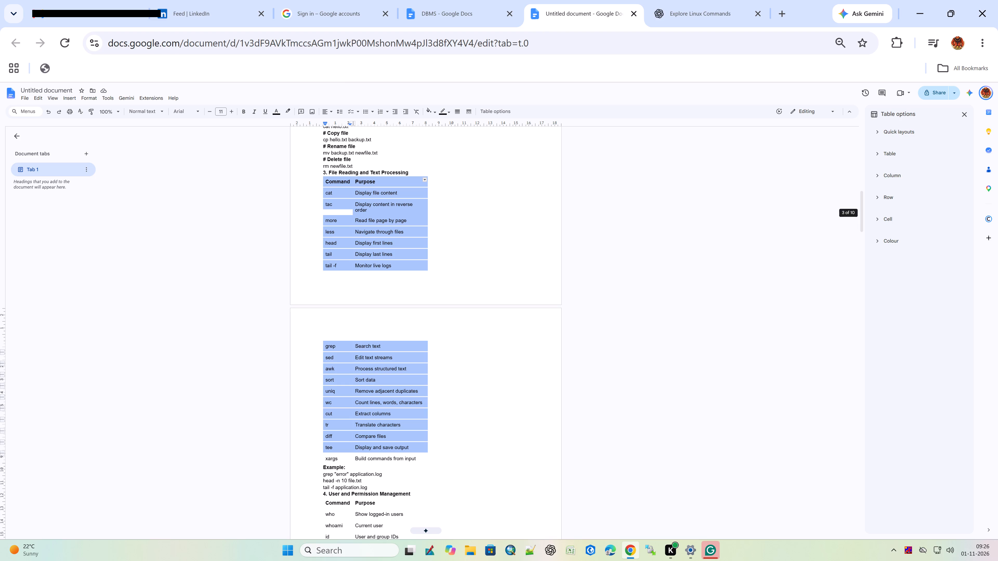
{"action": "left_click_drag", "start_coordinate": [435, 450], "coordinate": [438, 463]}
{"action": "left_click", "coordinate": [456, 110]}
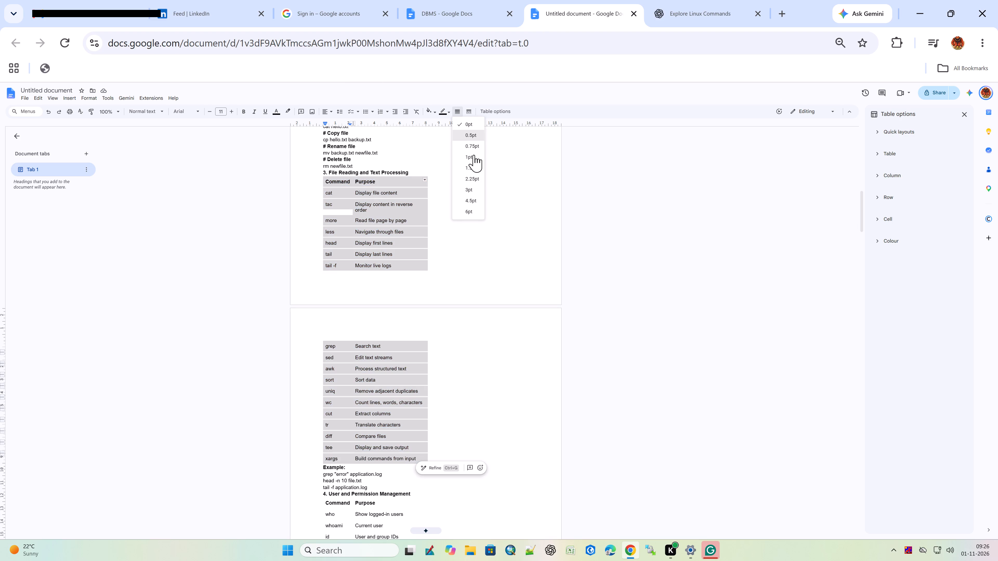
{"action": "left_click", "coordinate": [473, 169]}
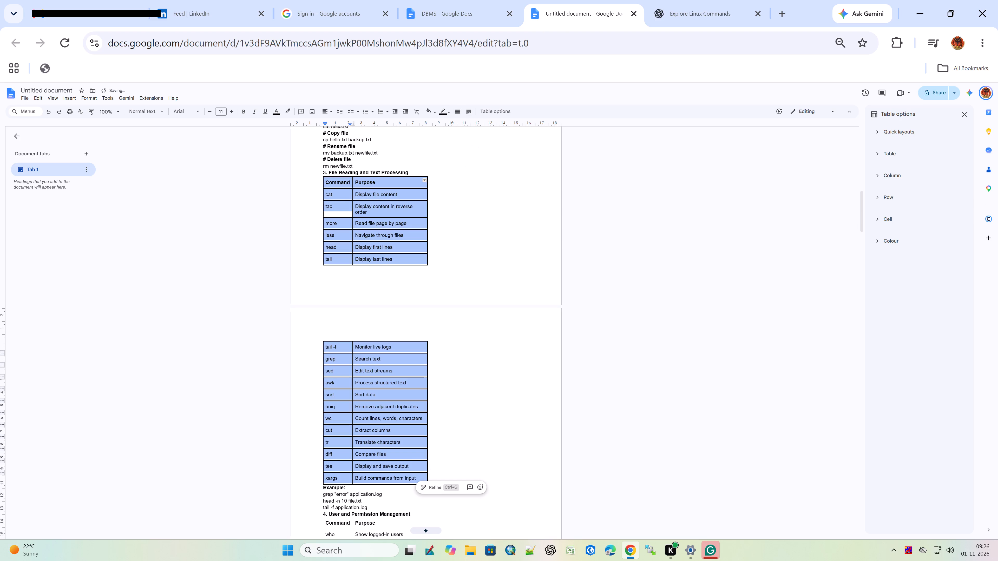
{"action": "left_click", "coordinate": [407, 393]}
Apply a 1.5pt border to the whole User and Permission Management table, from the Command header row through su.
{"action": "scroll", "coordinate": [407, 393], "scroll_direction": "down", "scroll_amount": 4}
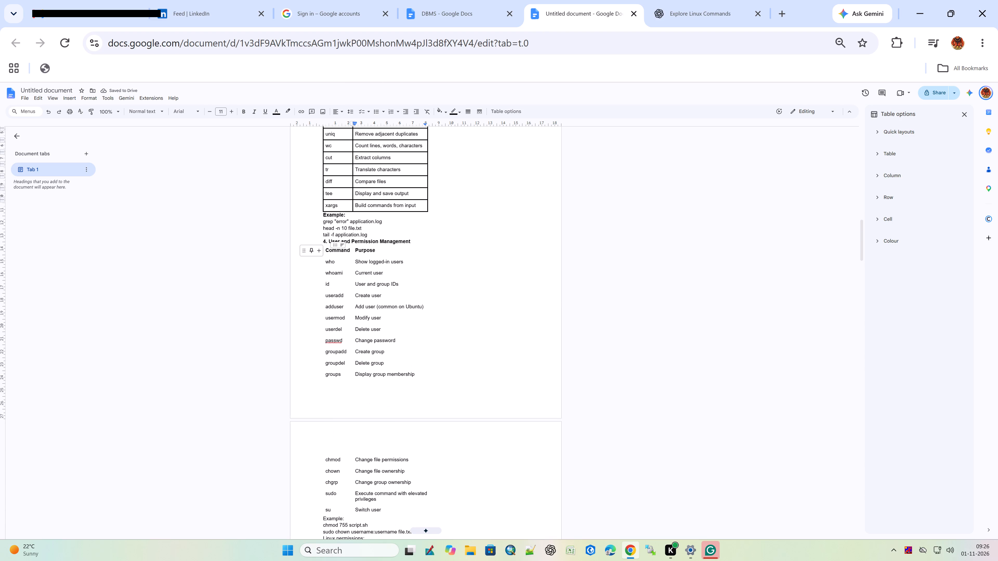
{"action": "left_click_drag", "start_coordinate": [327, 253], "coordinate": [389, 440]}
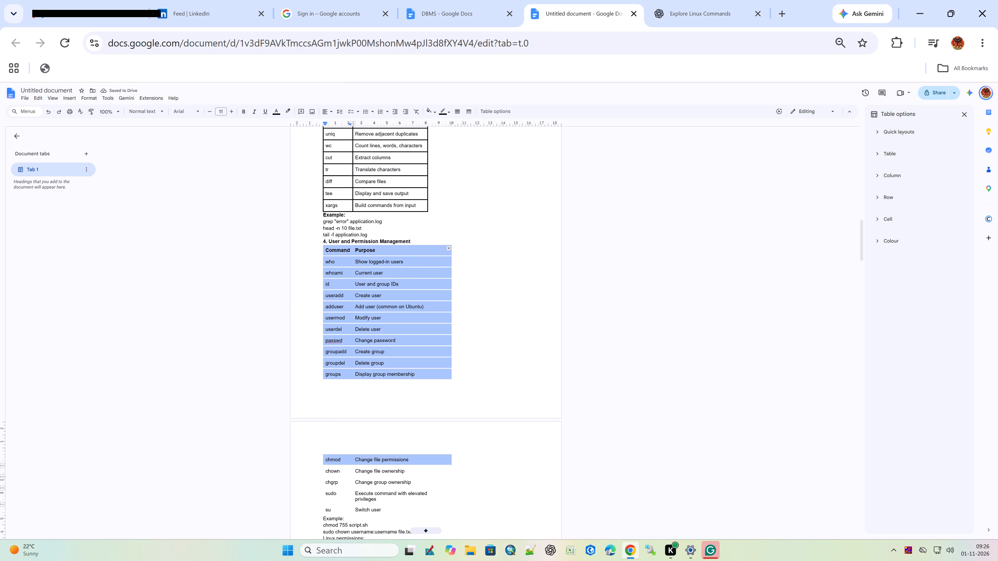
{"action": "left_click_drag", "start_coordinate": [389, 440], "coordinate": [410, 514]}
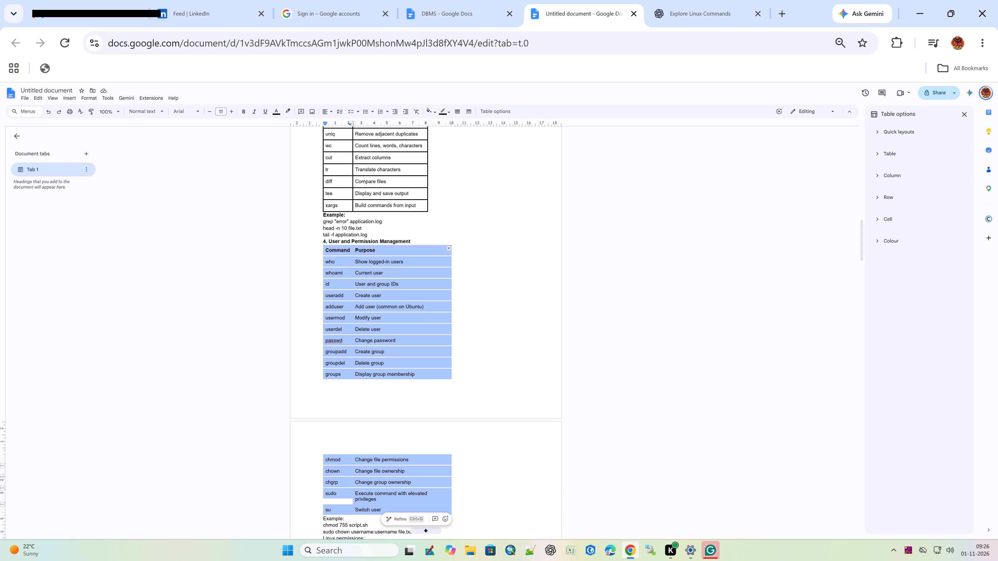
{"action": "left_click", "coordinate": [460, 109]}
{"action": "left_click", "coordinate": [475, 169]}
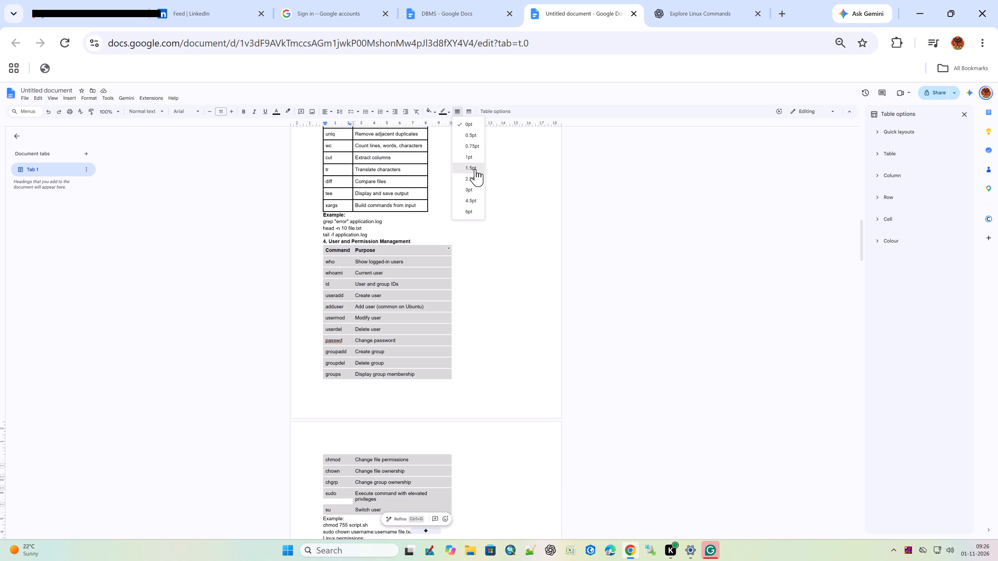
Apply a 1.5pt border to the whole System Information and Monitoring table, from the Command header row through watch.
{"action": "scroll", "coordinate": [314, 418], "scroll_direction": "down", "scroll_amount": 3}
{"action": "scroll", "coordinate": [338, 413], "scroll_direction": "down", "scroll_amount": 1}
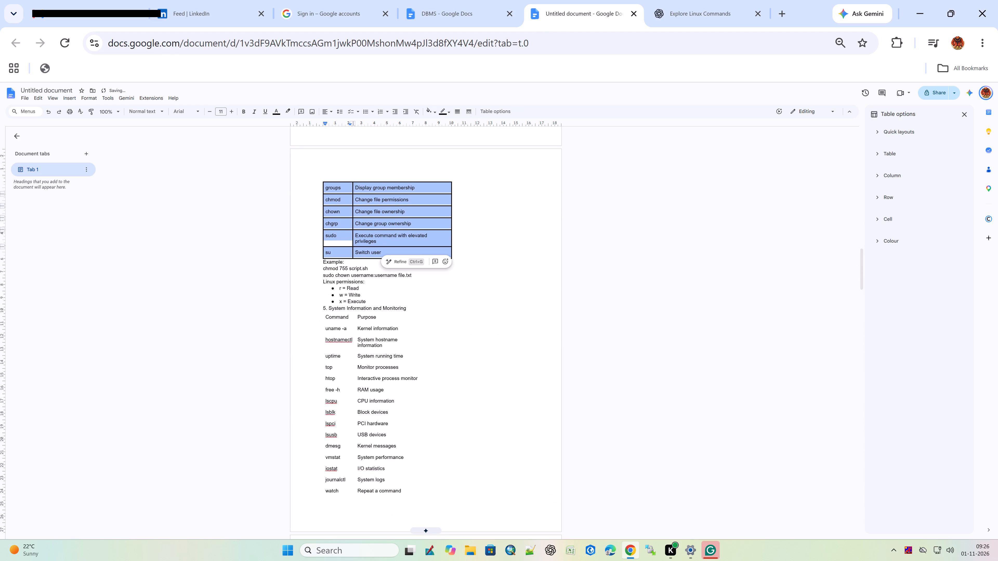
{"action": "left_click_drag", "start_coordinate": [325, 316], "coordinate": [381, 464]}
{"action": "scroll", "coordinate": [378, 499], "scroll_direction": "down", "scroll_amount": 1}
{"action": "scroll", "coordinate": [380, 464], "scroll_direction": "down", "scroll_amount": 2}
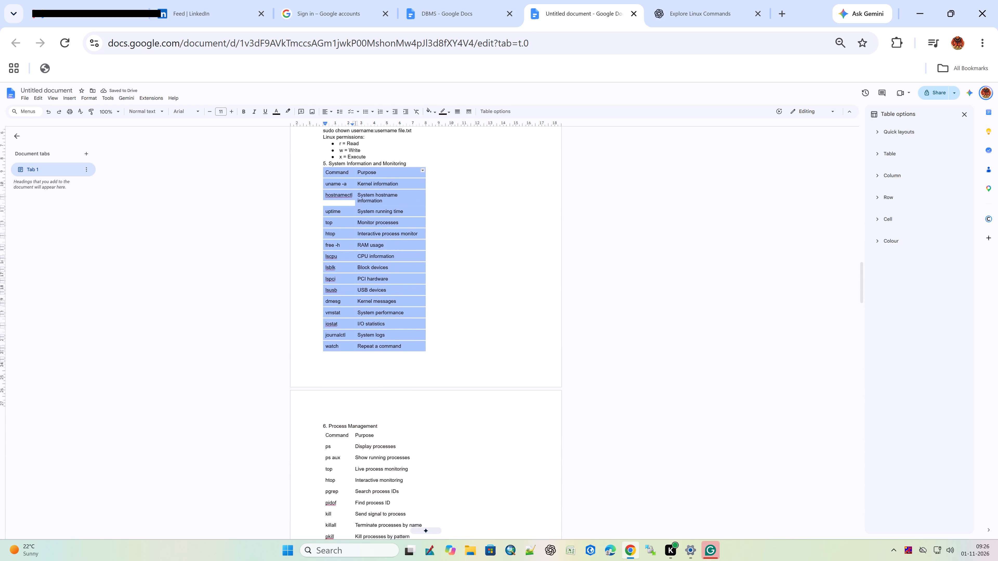
{"action": "left_click_drag", "start_coordinate": [381, 464], "coordinate": [411, 255]}
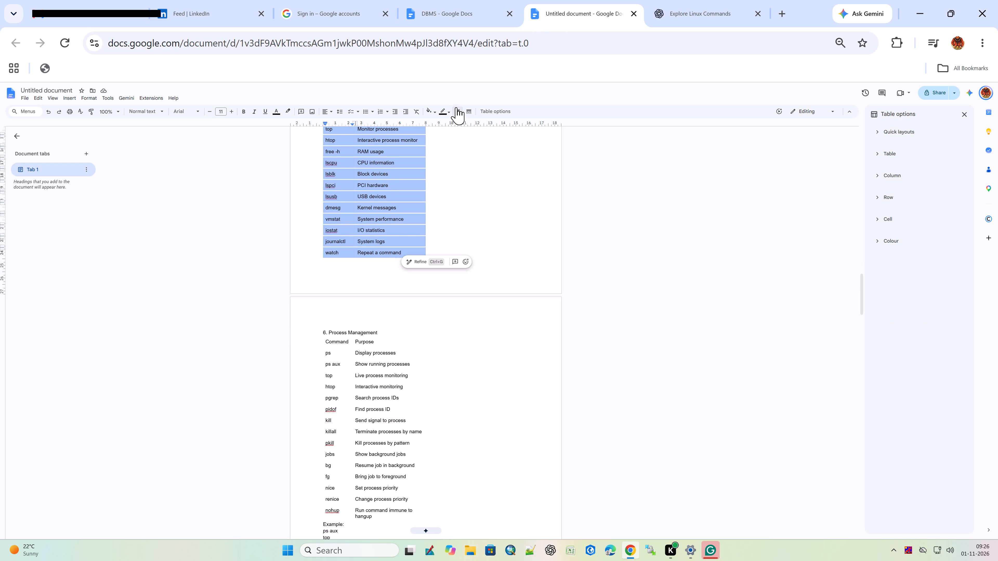
{"action": "left_click", "coordinate": [456, 107]}
{"action": "left_click", "coordinate": [481, 170]}
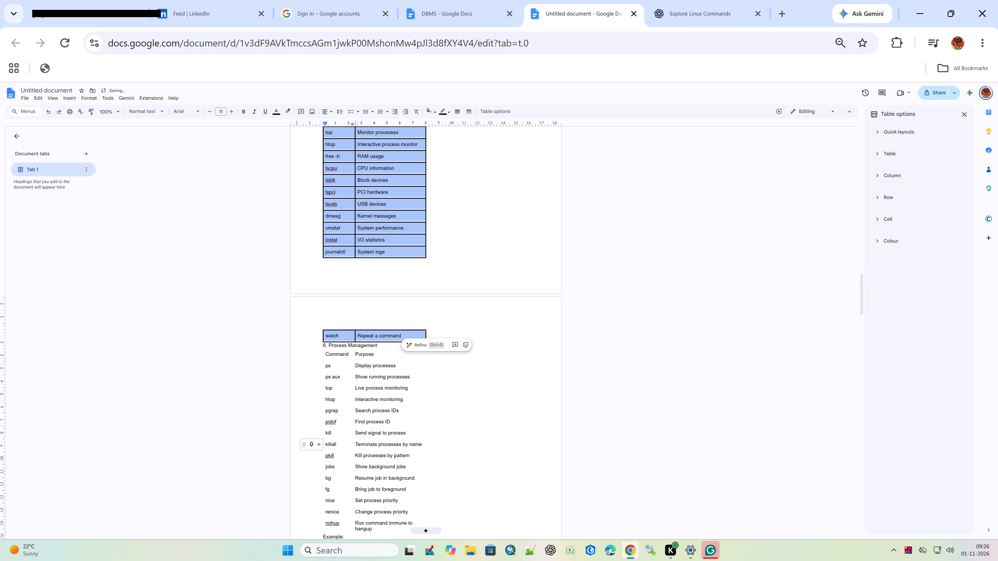
Apply a 1.5pt border to the whole Process Management table, from the Command header row through nohup.
{"action": "left_click", "coordinate": [340, 438]}
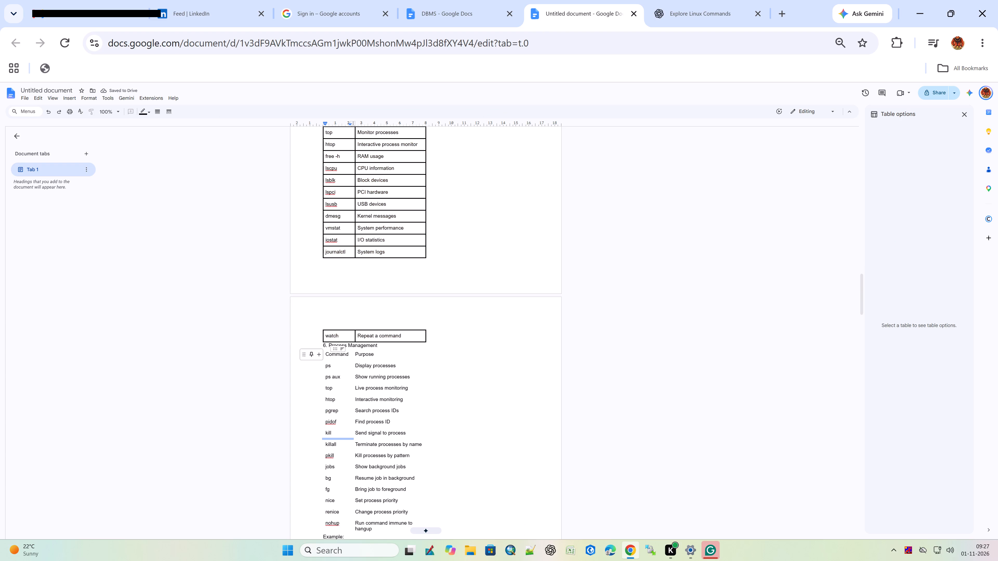
{"action": "left_click_drag", "start_coordinate": [327, 357], "coordinate": [420, 306]}
{"action": "scroll", "coordinate": [391, 458], "scroll_direction": "down", "scroll_amount": 2}
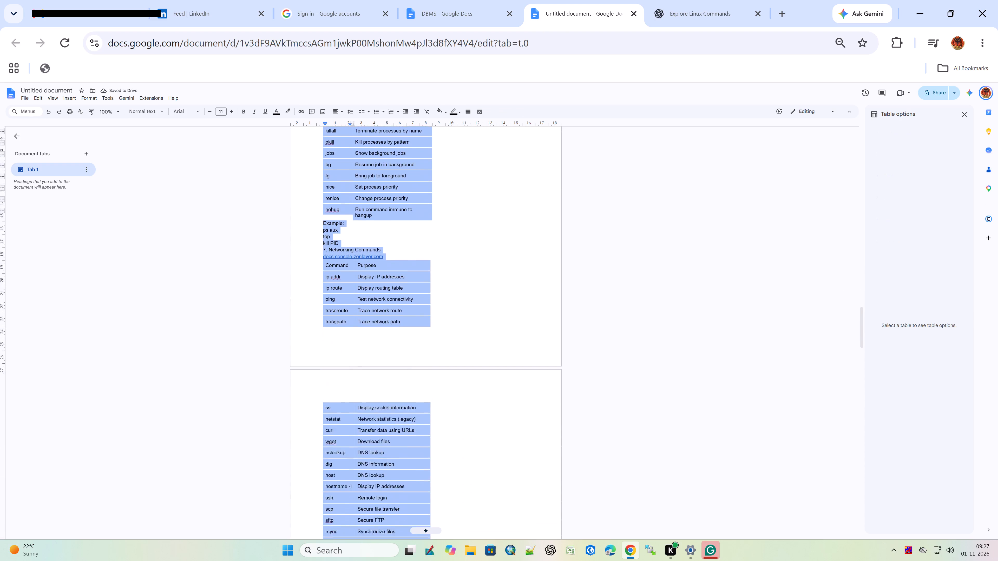
{"action": "left_click_drag", "start_coordinate": [420, 306], "coordinate": [443, 181]}
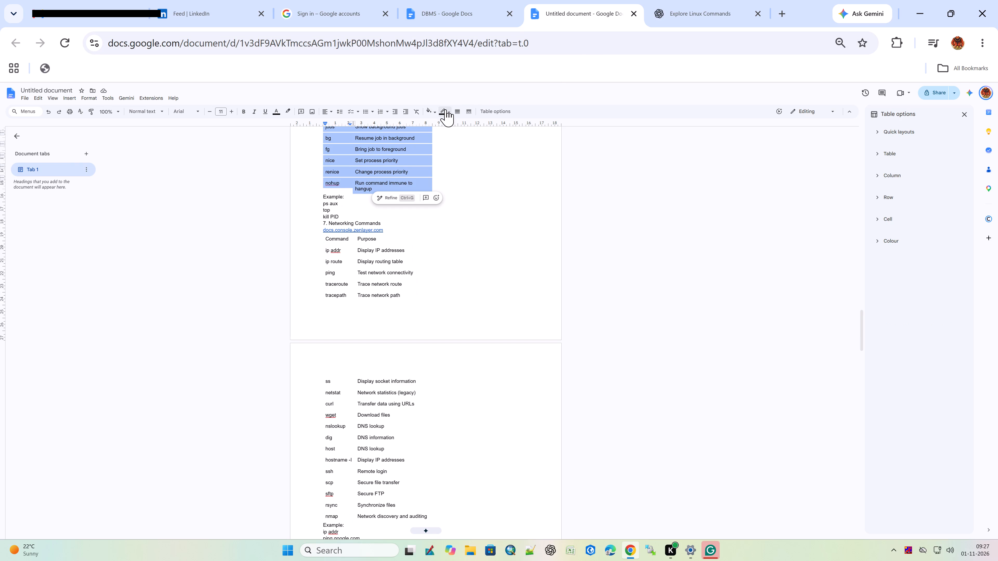
{"action": "left_click", "coordinate": [455, 111]}
{"action": "left_click", "coordinate": [474, 164]}
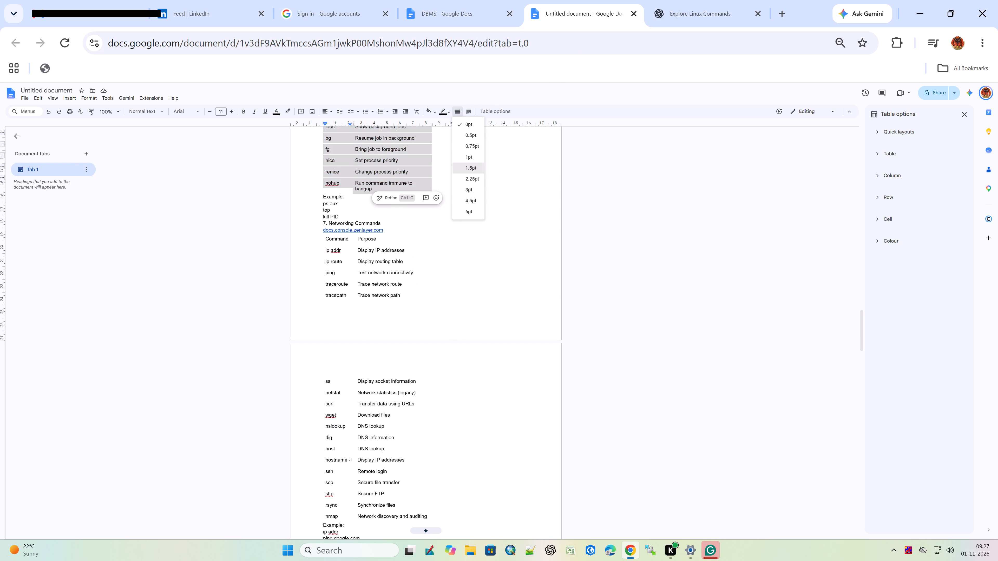
Apply a 1.5pt border to the Networking Commands table, down through the nmap row.
{"action": "left_click", "coordinate": [338, 295]}
{"action": "left_click_drag", "start_coordinate": [325, 253], "coordinate": [452, 253]}
{"action": "scroll", "coordinate": [371, 404], "scroll_direction": "down", "scroll_amount": 4}
{"action": "left_click", "coordinate": [454, 114]}
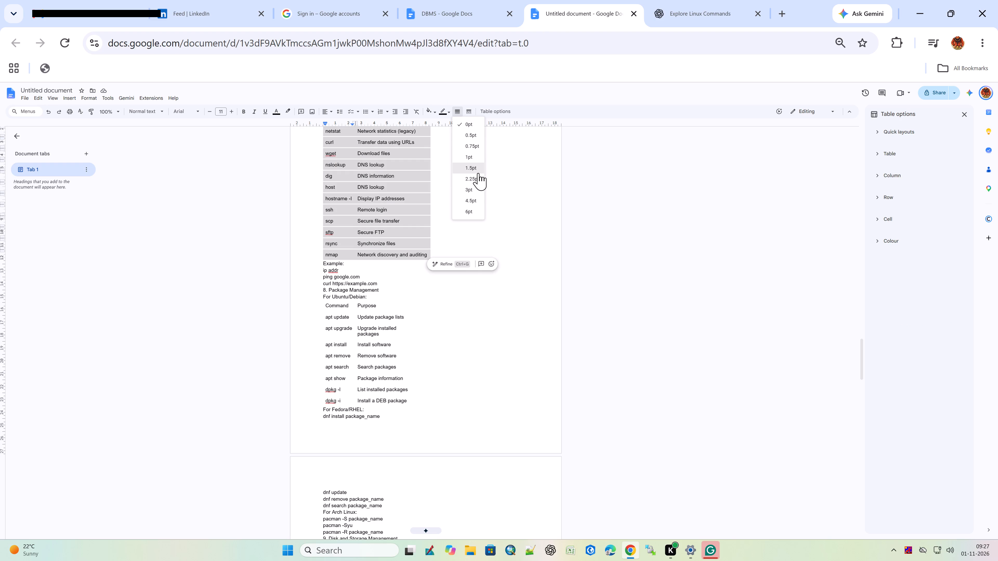
{"action": "left_click", "coordinate": [478, 173]}
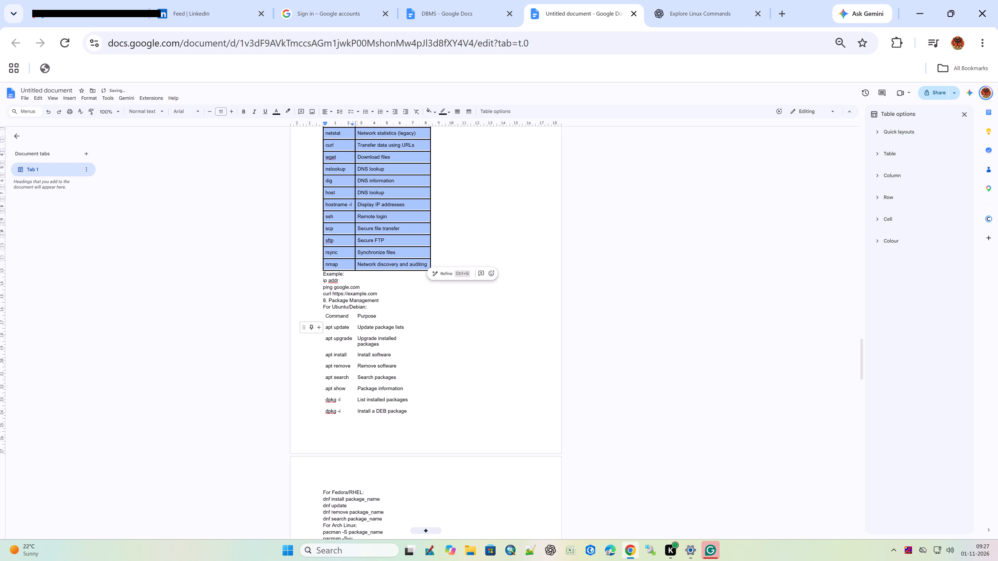
Apply a 1.5pt border to the whole Ubuntu/Debian table under Package Management, from the Command header row through dpkg -i.
{"action": "left_click_drag", "start_coordinate": [325, 316], "coordinate": [325, 316]}
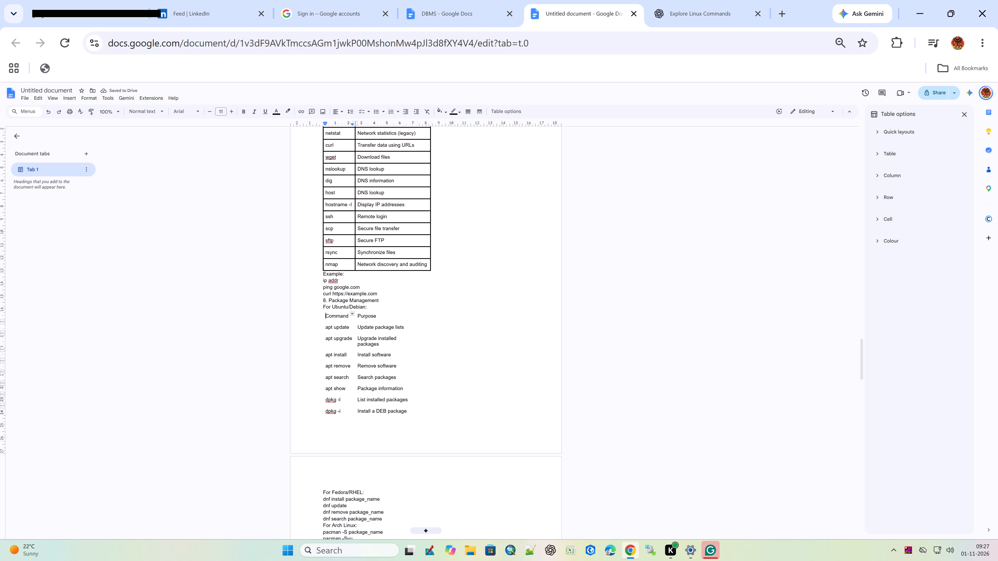
{"action": "left_click_drag", "start_coordinate": [325, 316], "coordinate": [432, 429]}
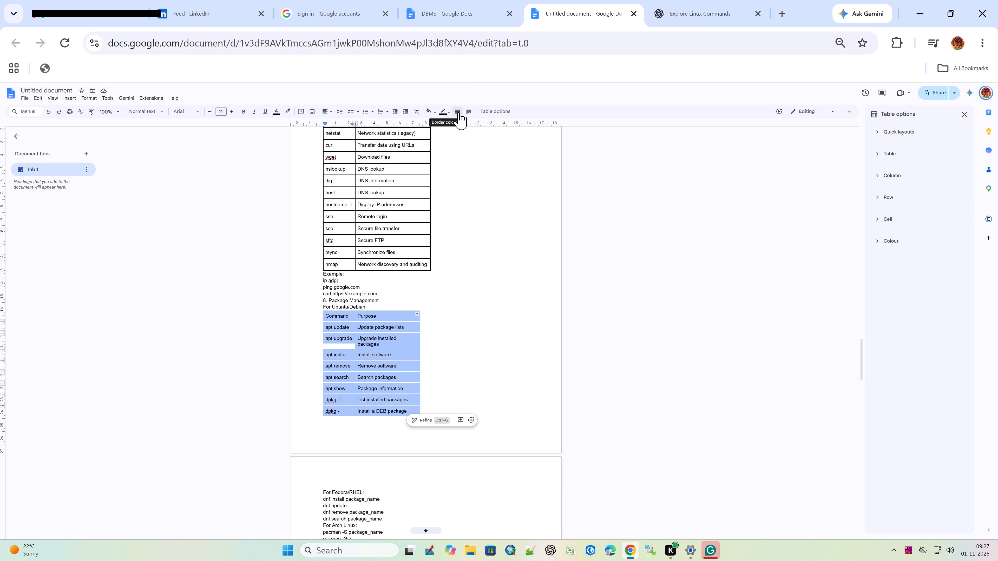
{"action": "left_click", "coordinate": [461, 113]}
{"action": "left_click", "coordinate": [476, 166]}
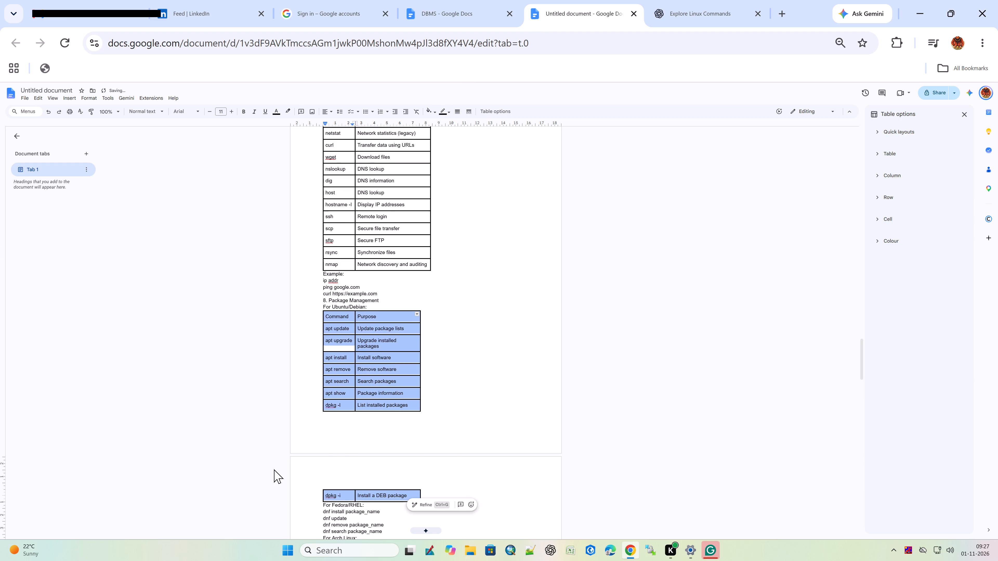
Apply a 1.5pt border to the whole Disk and Storage Management table, from the Command header row through swapoff.
{"action": "scroll", "coordinate": [274, 469], "scroll_direction": "down", "scroll_amount": 1}
{"action": "scroll", "coordinate": [295, 450], "scroll_direction": "down", "scroll_amount": 3}
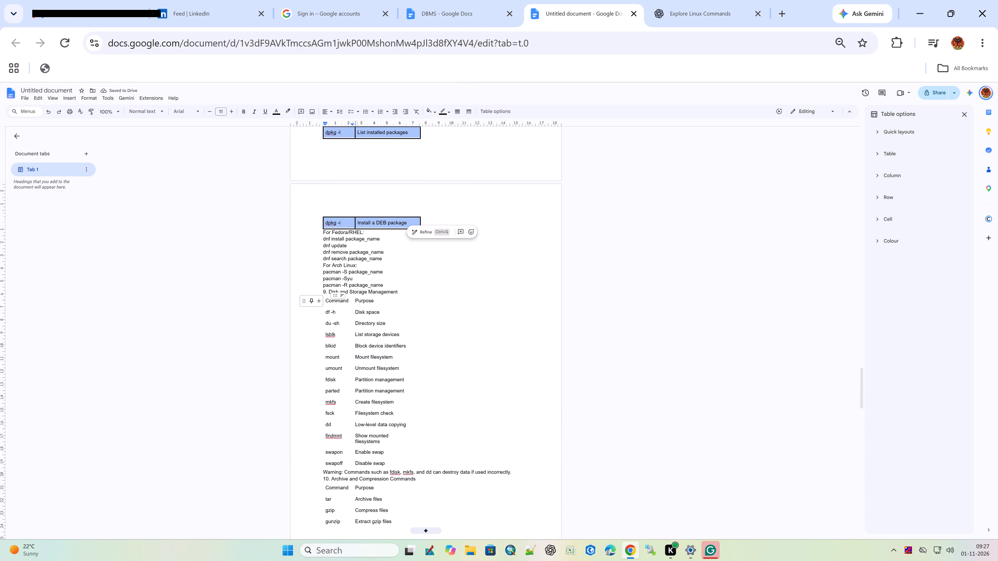
{"action": "left_click_drag", "start_coordinate": [326, 297], "coordinate": [406, 326]}
{"action": "scroll", "coordinate": [399, 416], "scroll_direction": "down", "scroll_amount": 2}
{"action": "left_click", "coordinate": [459, 118]}
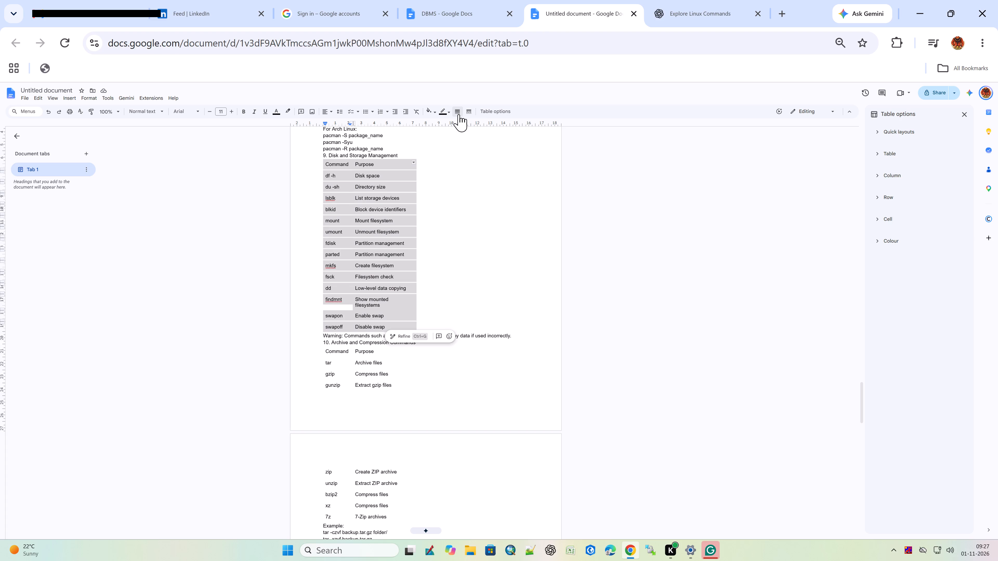
{"action": "left_click", "coordinate": [459, 114]}
{"action": "left_click", "coordinate": [476, 169]}
Apply a 1.5pt border to the whole Archive and Compression Commands table, from the Command header row through 7z.
{"action": "scroll", "coordinate": [405, 348], "scroll_direction": "down", "scroll_amount": 1}
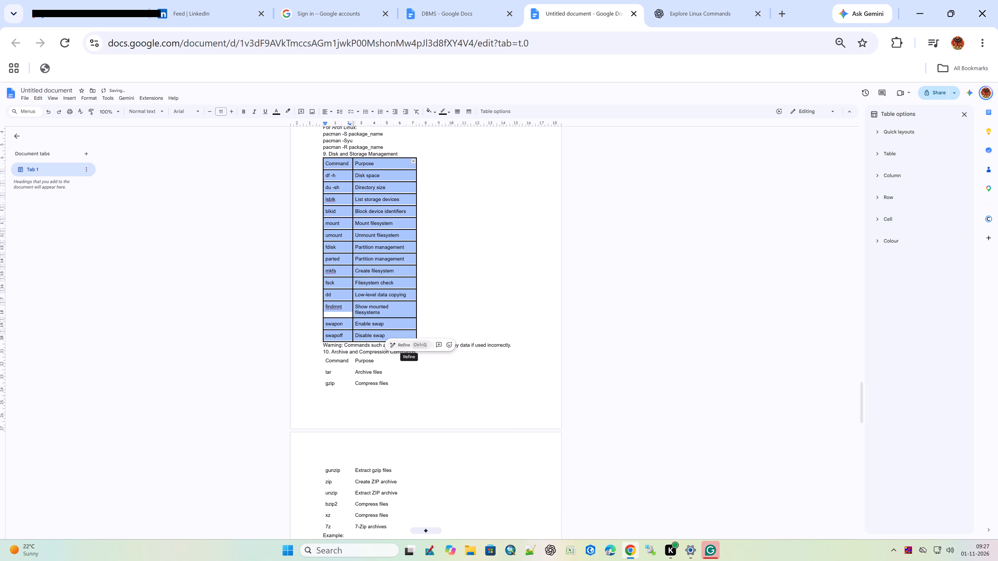
{"action": "scroll", "coordinate": [405, 348], "scroll_direction": "down", "scroll_amount": 2}
{"action": "left_click", "coordinate": [350, 309]}
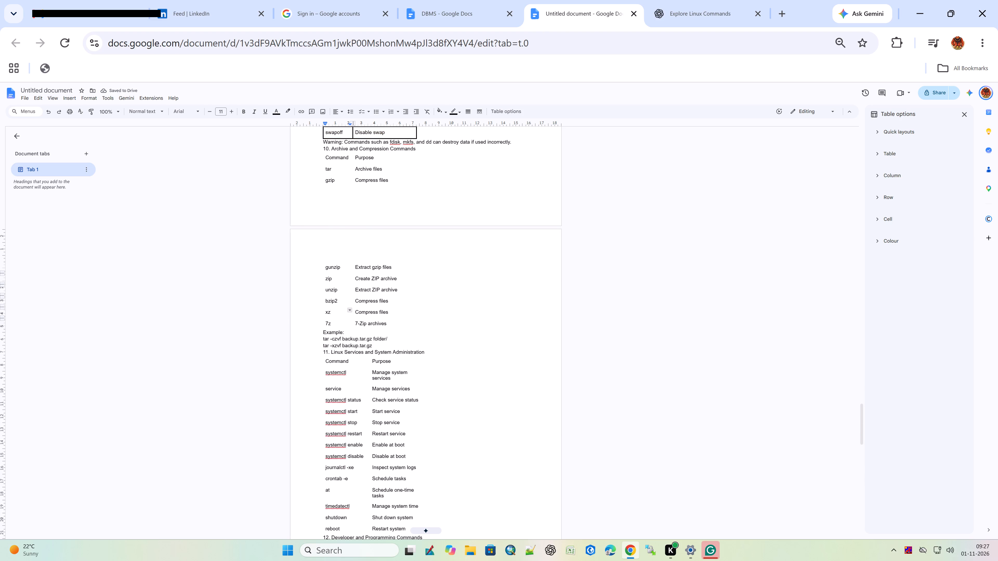
{"action": "left_click_drag", "start_coordinate": [327, 159], "coordinate": [402, 350]}
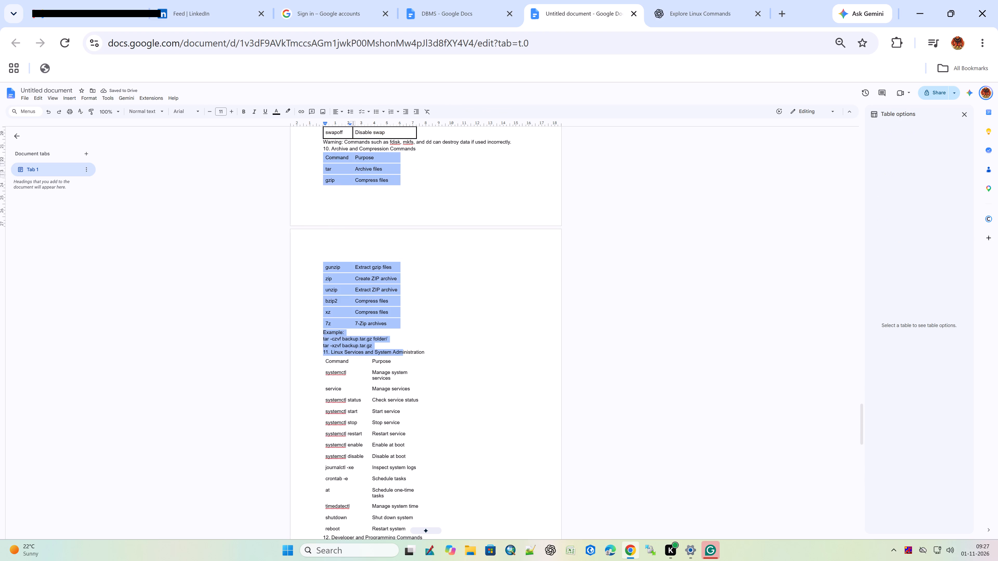
{"action": "left_click_drag", "start_coordinate": [402, 350], "coordinate": [409, 327]}
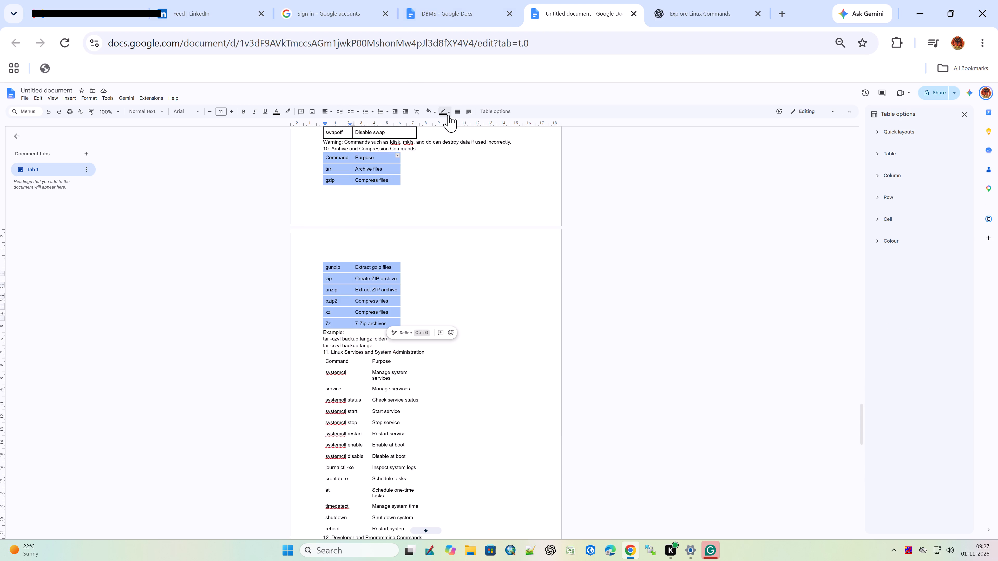
{"action": "left_click", "coordinate": [459, 105]}
{"action": "left_click", "coordinate": [458, 108]}
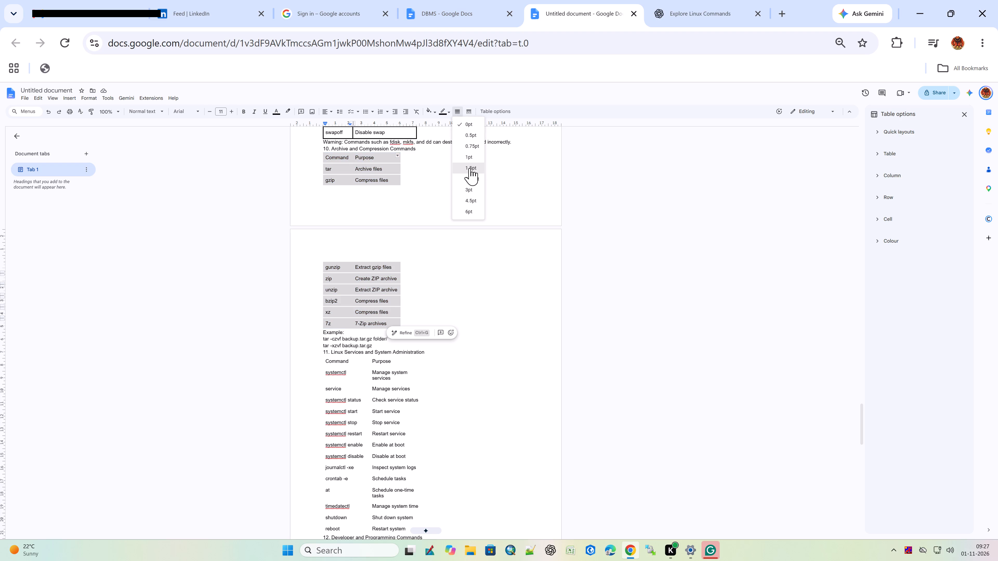
{"action": "left_click", "coordinate": [470, 168]}
Apply a 1.5pt border to the whole Linux Services and System Administration table, from the Command header row through reboot.
{"action": "left_click", "coordinate": [336, 453]}
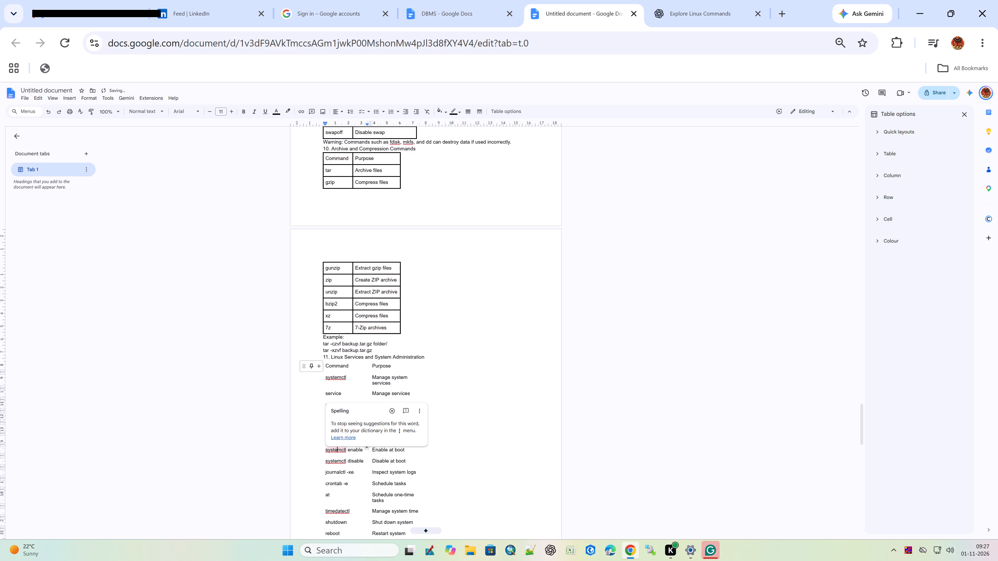
{"action": "left_click_drag", "start_coordinate": [326, 368], "coordinate": [368, 463]}
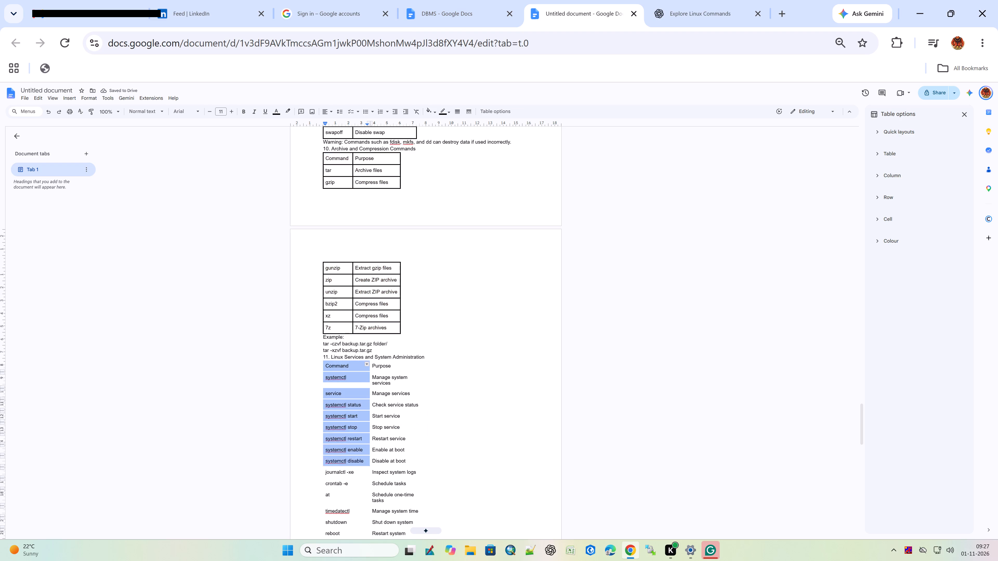
{"action": "left_click_drag", "start_coordinate": [368, 463], "coordinate": [409, 233]}
{"action": "scroll", "coordinate": [369, 468], "scroll_direction": "down", "scroll_amount": 2}
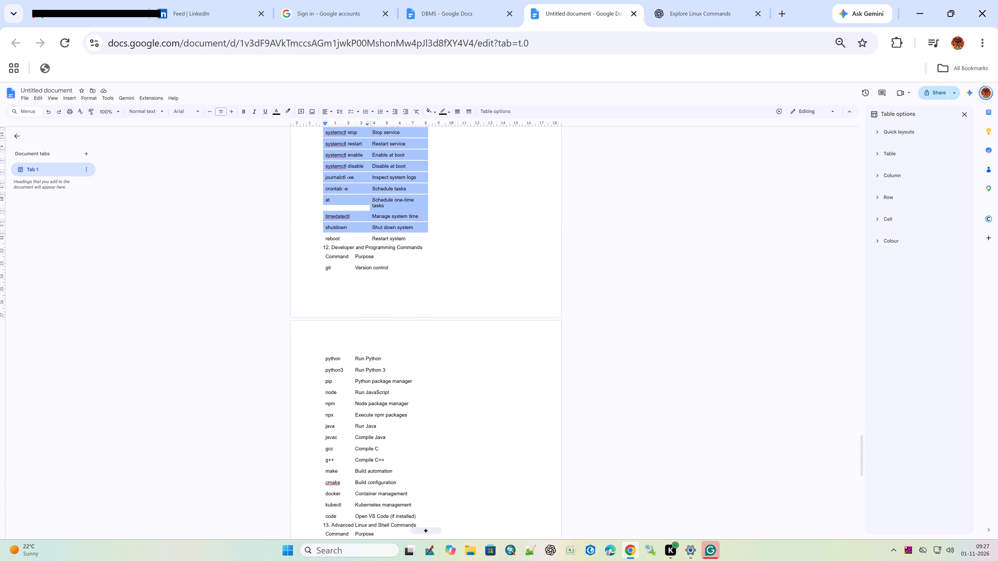
{"action": "left_click_drag", "start_coordinate": [409, 233], "coordinate": [415, 236]}
{"action": "left_click", "coordinate": [461, 109]}
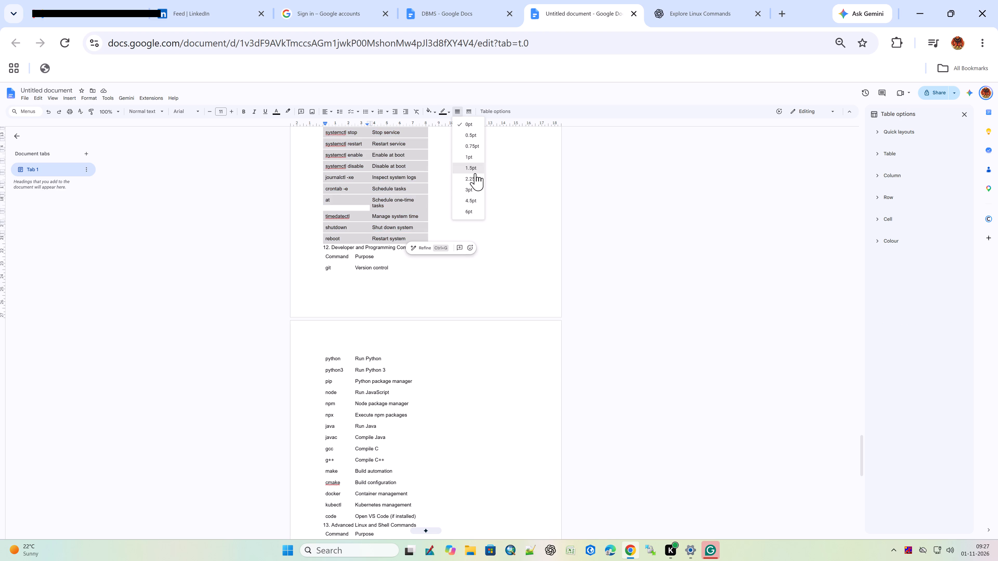
{"action": "left_click", "coordinate": [474, 173]}
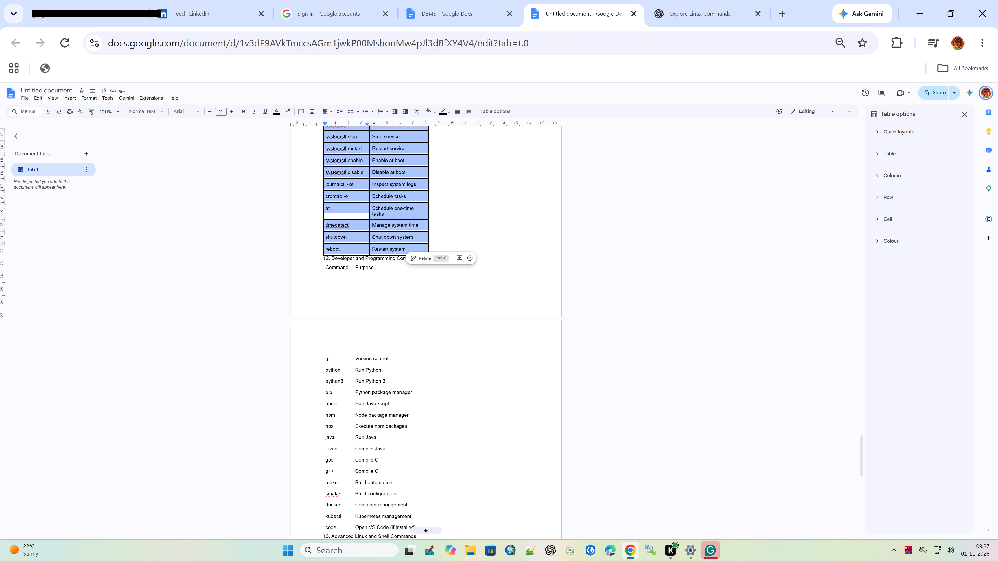
Apply a 1.5pt border to the whole Developer and Programming Commands table, from the Command header row through code.
{"action": "left_click_drag", "start_coordinate": [326, 269], "coordinate": [409, 442]}
{"action": "scroll", "coordinate": [392, 433], "scroll_direction": "down", "scroll_amount": 3}
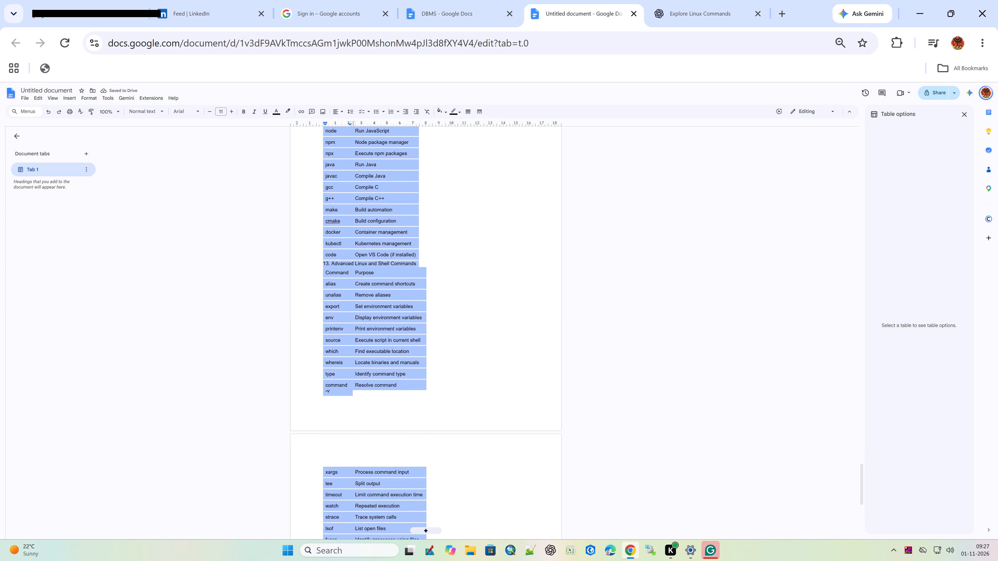
{"action": "left_click_drag", "start_coordinate": [409, 442], "coordinate": [421, 192]}
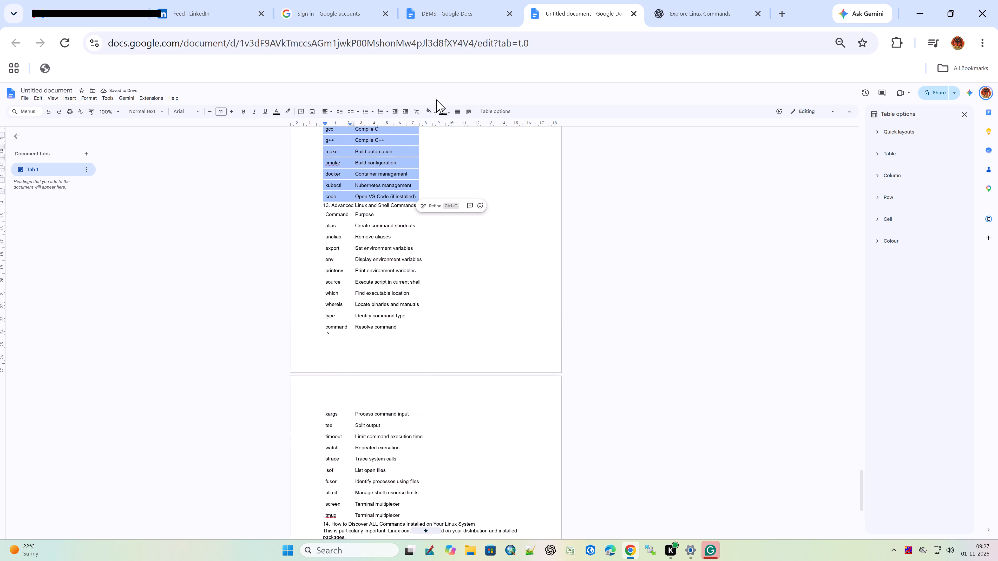
{"action": "left_click", "coordinate": [458, 113]}
{"action": "left_click", "coordinate": [476, 165]}
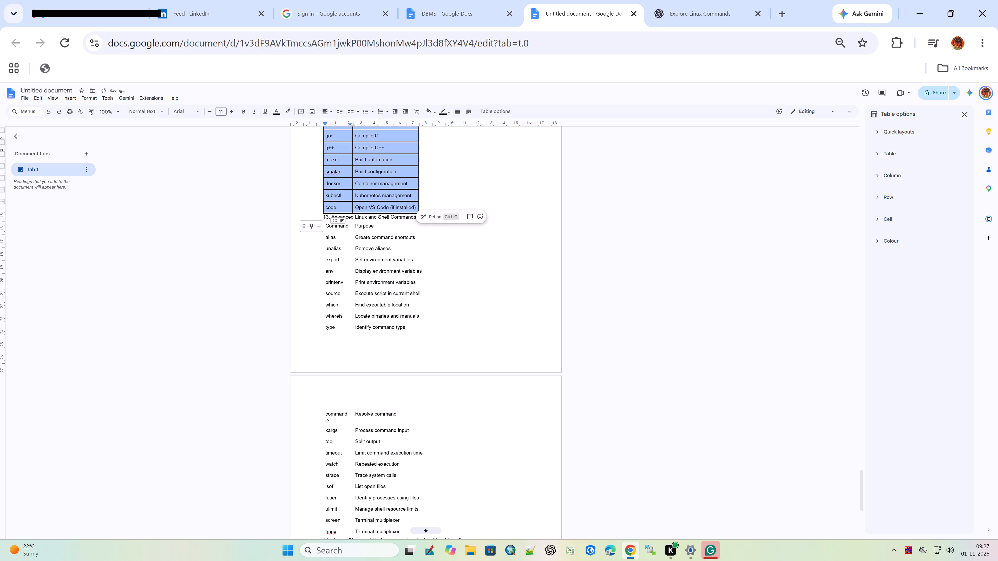
Apply a 1.5pt border to the whole Advanced Linux and Shell Commands table, from the Command header row through tmux.
{"action": "left_click_drag", "start_coordinate": [325, 226], "coordinate": [409, 383]}
{"action": "scroll", "coordinate": [407, 385], "scroll_direction": "down", "scroll_amount": 3}
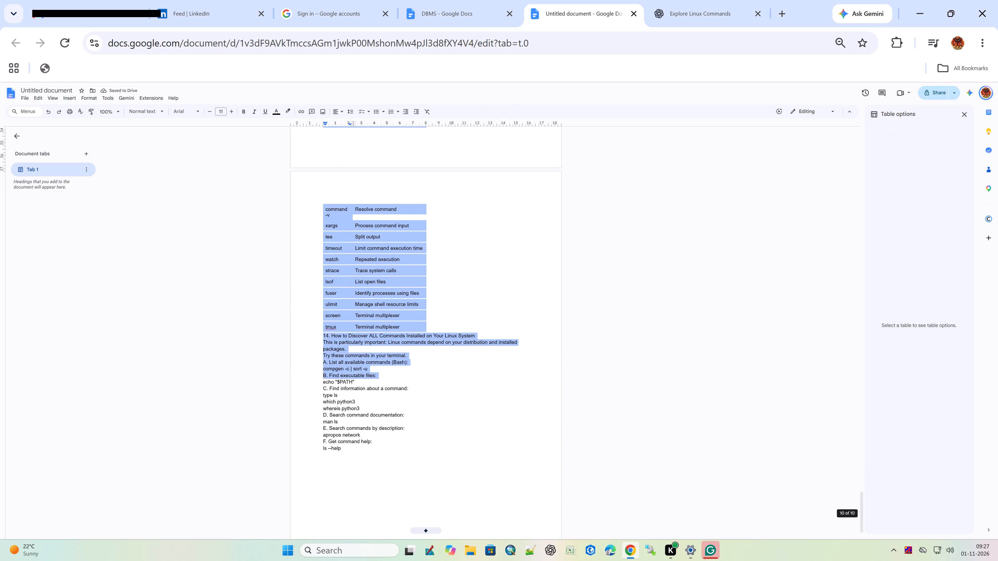
{"action": "left_click_drag", "start_coordinate": [409, 383], "coordinate": [409, 373]}
{"action": "left_click", "coordinate": [410, 334]}
{"action": "left_click_drag", "start_coordinate": [413, 328], "coordinate": [353, 323]}
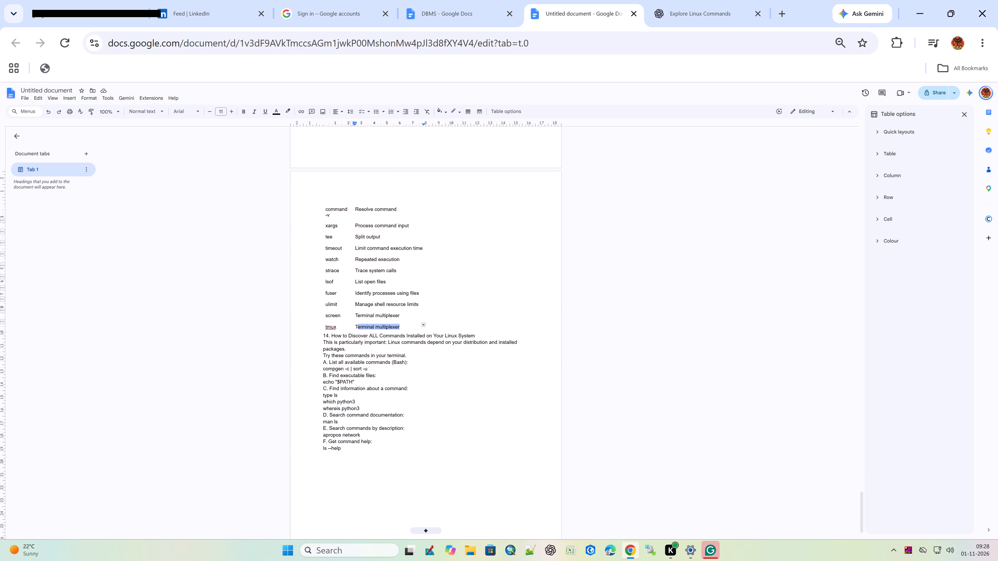
{"action": "left_click_drag", "start_coordinate": [353, 323], "coordinate": [338, 519]}
{"action": "scroll", "coordinate": [308, 231], "scroll_direction": "up", "scroll_amount": 4}
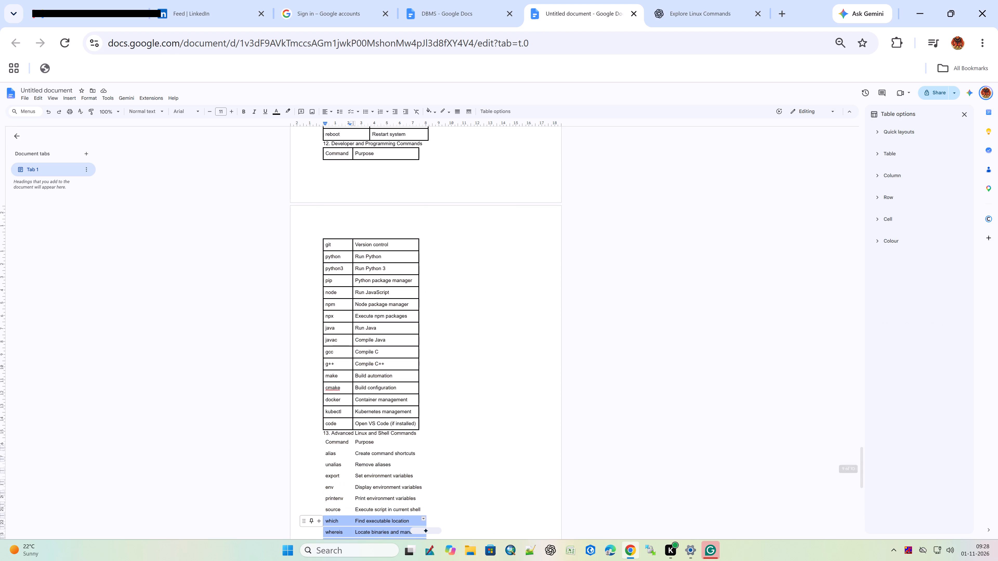
{"action": "left_click_drag", "start_coordinate": [338, 519], "coordinate": [326, 441]}
{"action": "scroll", "coordinate": [394, 383], "scroll_direction": "down", "scroll_amount": 2}
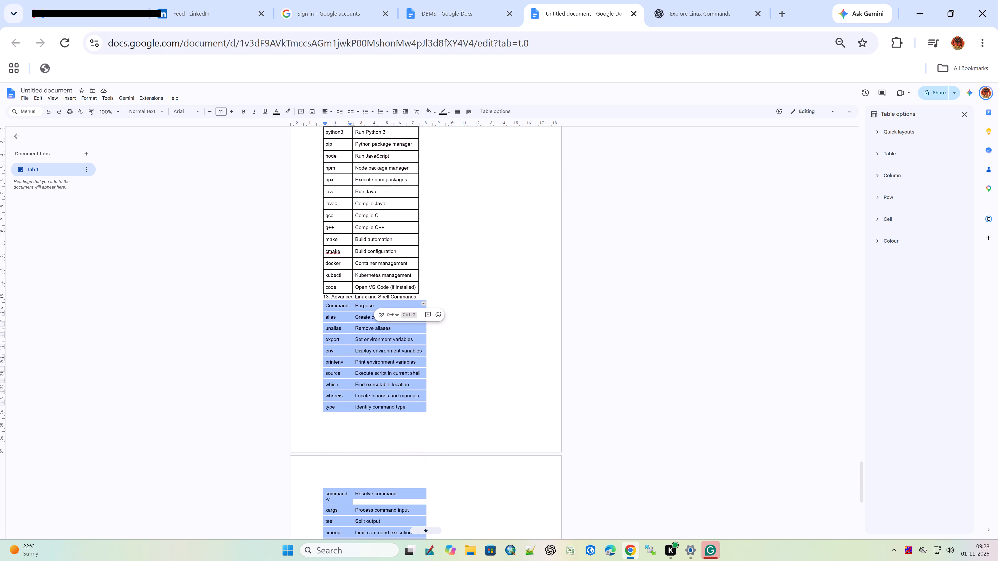
{"action": "scroll", "coordinate": [394, 383], "scroll_direction": "down", "scroll_amount": 2}
{"action": "left_click", "coordinate": [463, 111]}
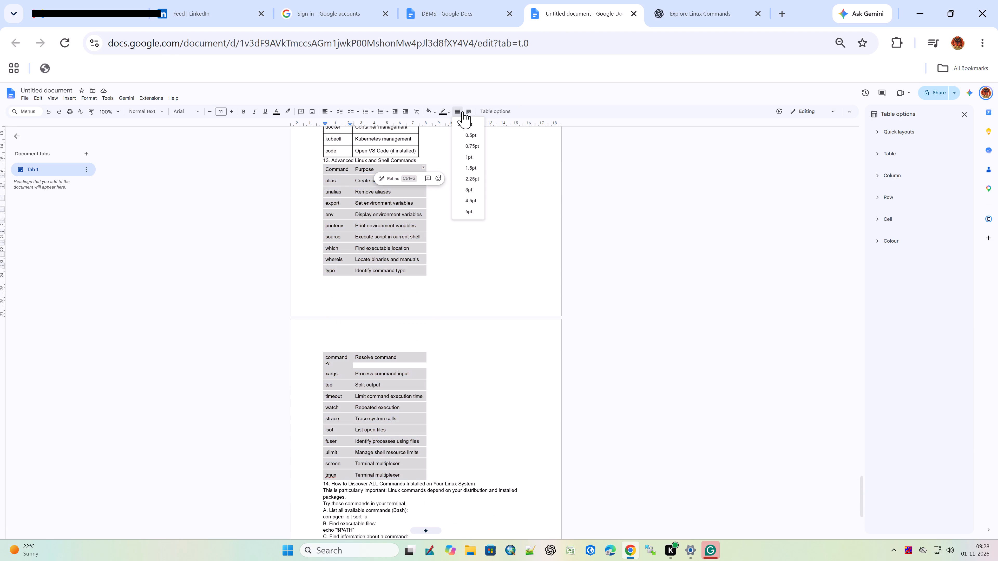
{"action": "left_click", "coordinate": [471, 168]}
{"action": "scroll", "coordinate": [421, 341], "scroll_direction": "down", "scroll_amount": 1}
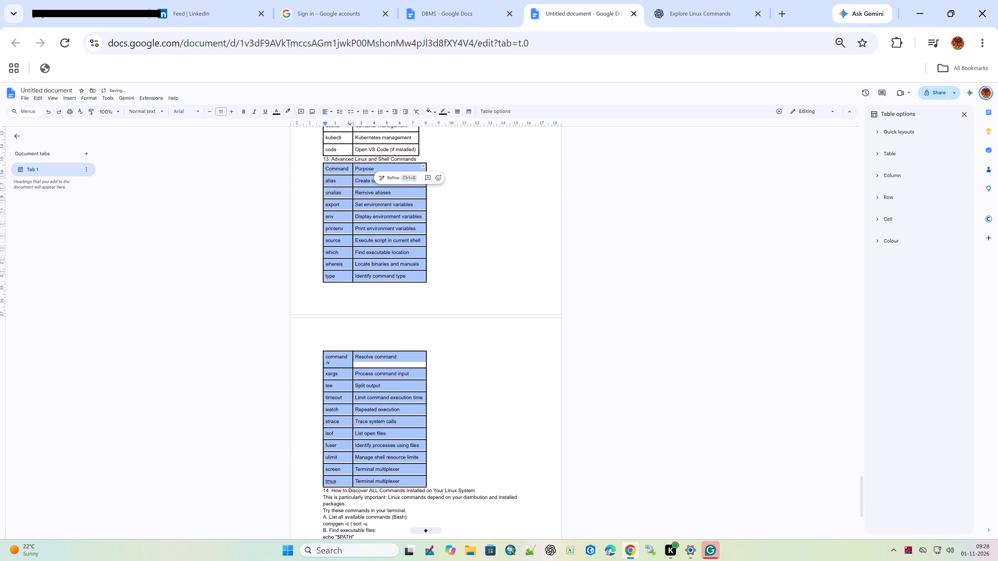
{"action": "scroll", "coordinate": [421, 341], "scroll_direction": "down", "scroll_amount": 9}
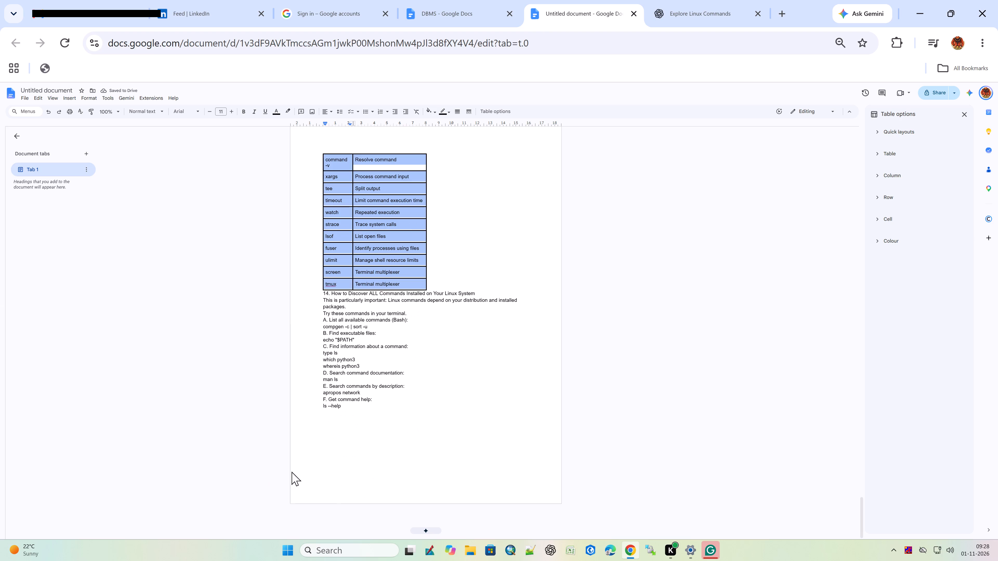
Return to the File Reading and Text Processing table in section 3 and close the table options.
{"action": "scroll", "coordinate": [342, 460], "scroll_direction": "up", "scroll_amount": 4}
{"action": "scroll", "coordinate": [335, 439], "scroll_direction": "up", "scroll_amount": 12}
{"action": "scroll", "coordinate": [343, 419], "scroll_direction": "up", "scroll_amount": 5}
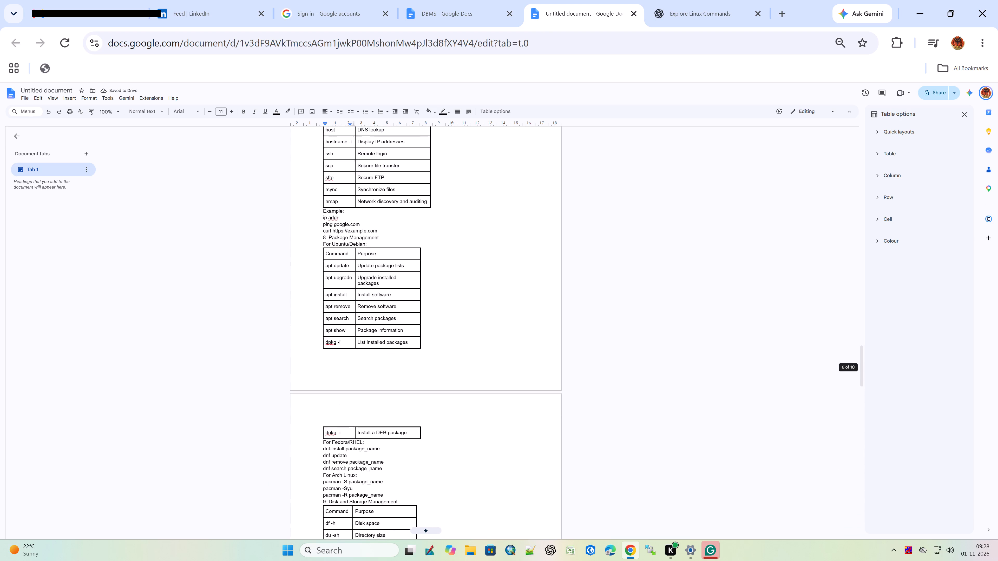
{"action": "scroll", "coordinate": [360, 398], "scroll_direction": "up", "scroll_amount": 6}
{"action": "scroll", "coordinate": [385, 365], "scroll_direction": "up", "scroll_amount": 14}
{"action": "scroll", "coordinate": [367, 333], "scroll_direction": "up", "scroll_amount": 6}
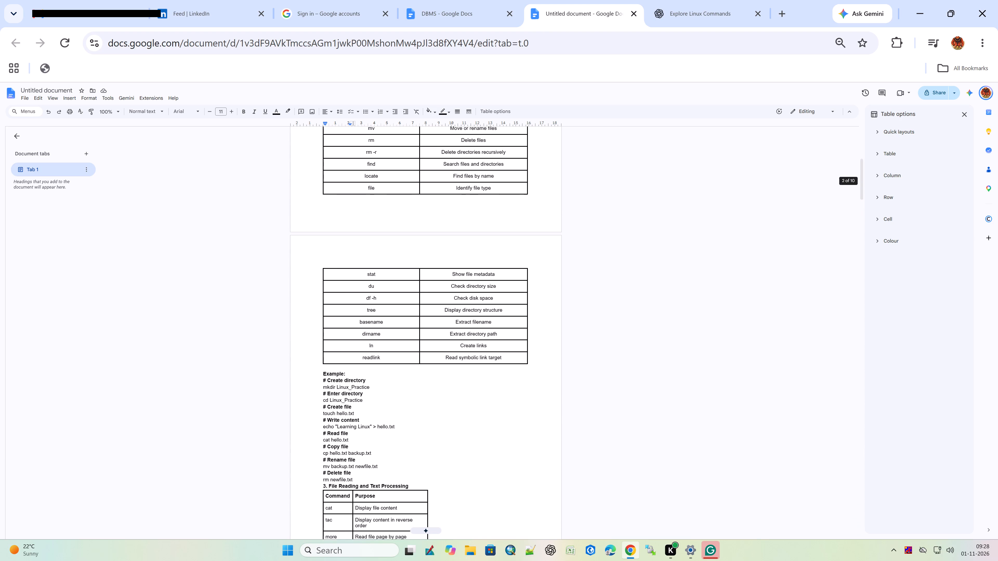
{"action": "scroll", "coordinate": [364, 335], "scroll_direction": "up", "scroll_amount": 6}
{"action": "scroll", "coordinate": [360, 338], "scroll_direction": "down", "scroll_amount": 5}
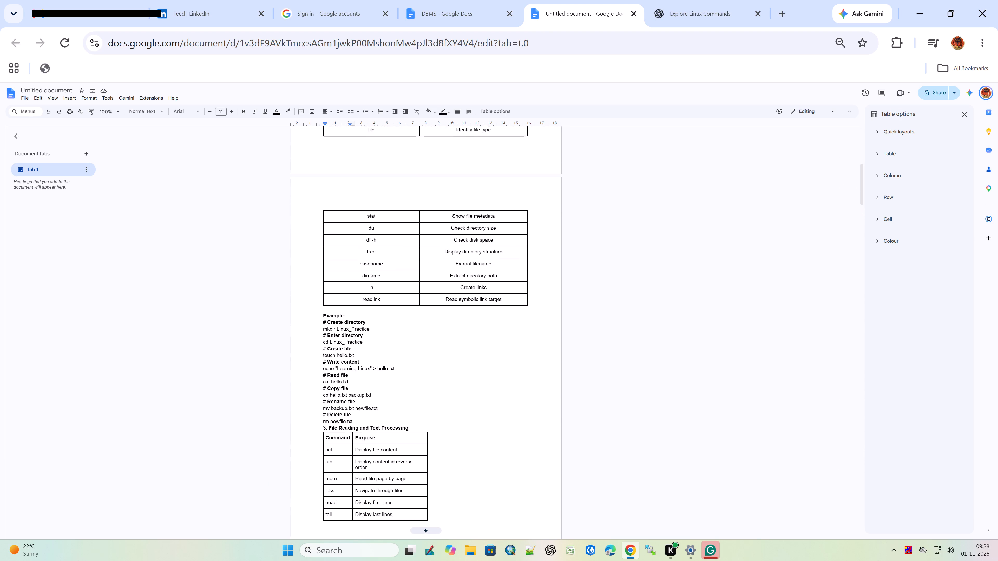
{"action": "scroll", "coordinate": [419, 468], "scroll_direction": "up", "scroll_amount": 2, "text": "ctrl"}
{"action": "scroll", "coordinate": [400, 440], "scroll_direction": "down", "scroll_amount": 4}
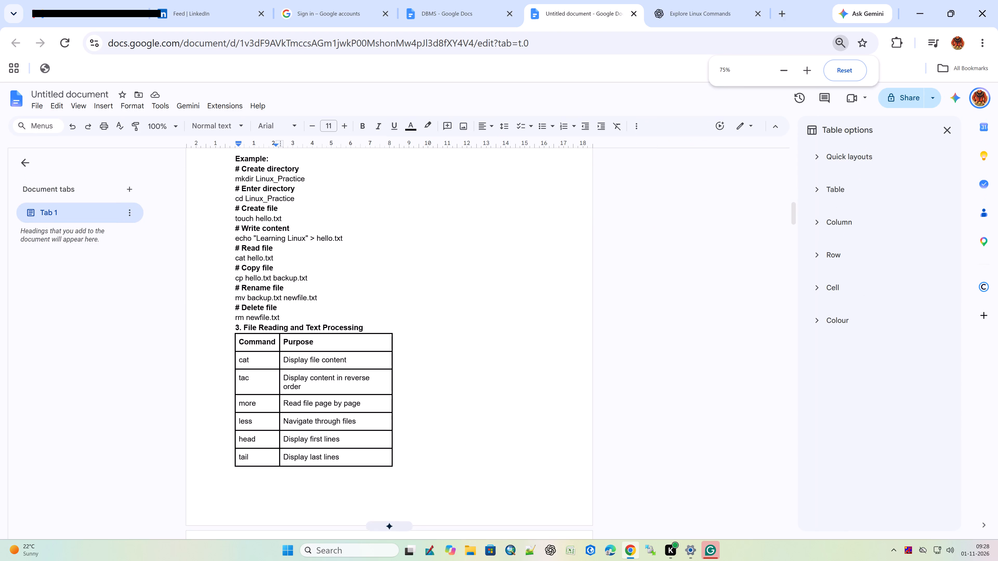
{"action": "scroll", "coordinate": [395, 435], "scroll_direction": "down", "scroll_amount": 2}
{"action": "left_click", "coordinate": [945, 138]}
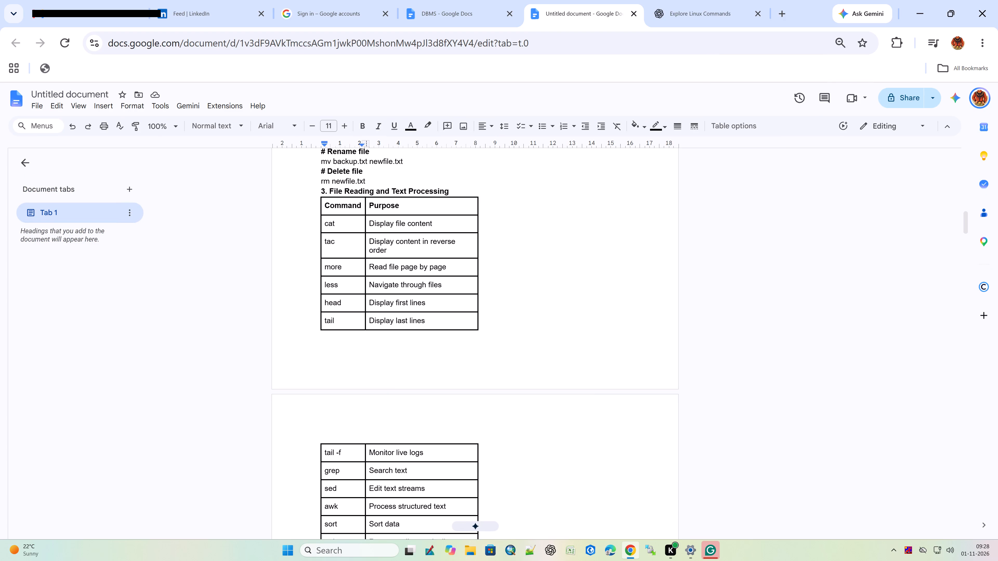
Widen the File Reading and Text Processing table to match the table above, with the Command and Purpose columns roughly equal.
{"action": "scroll", "coordinate": [436, 268], "scroll_direction": "up", "scroll_amount": 2}
{"action": "left_click_drag", "start_coordinate": [424, 356], "coordinate": [436, 356]}
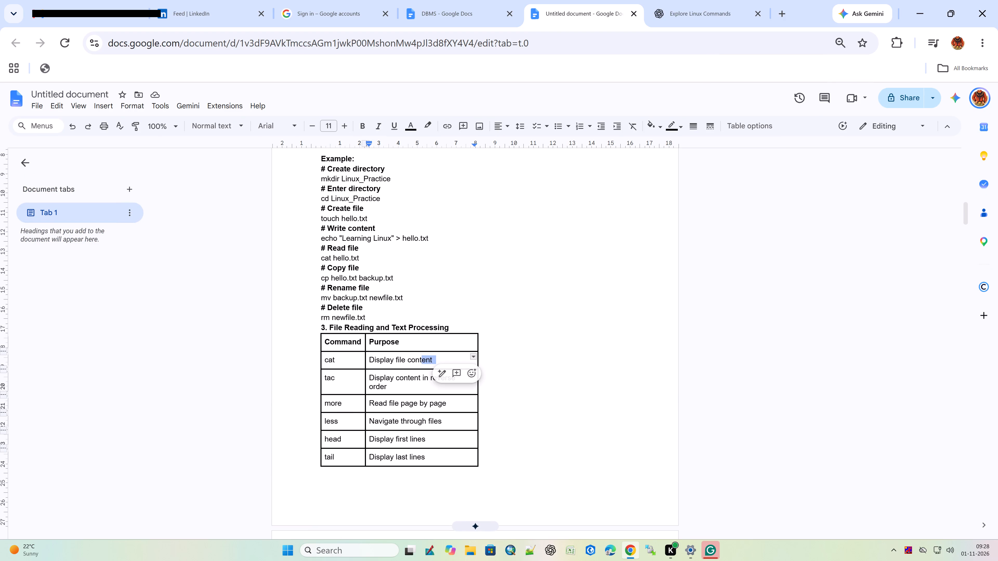
{"action": "left_click_drag", "start_coordinate": [477, 345], "coordinate": [636, 369]}
{"action": "scroll", "coordinate": [625, 373], "scroll_direction": "up", "scroll_amount": 3}
{"action": "scroll", "coordinate": [625, 373], "scroll_direction": "down", "scroll_amount": 2}
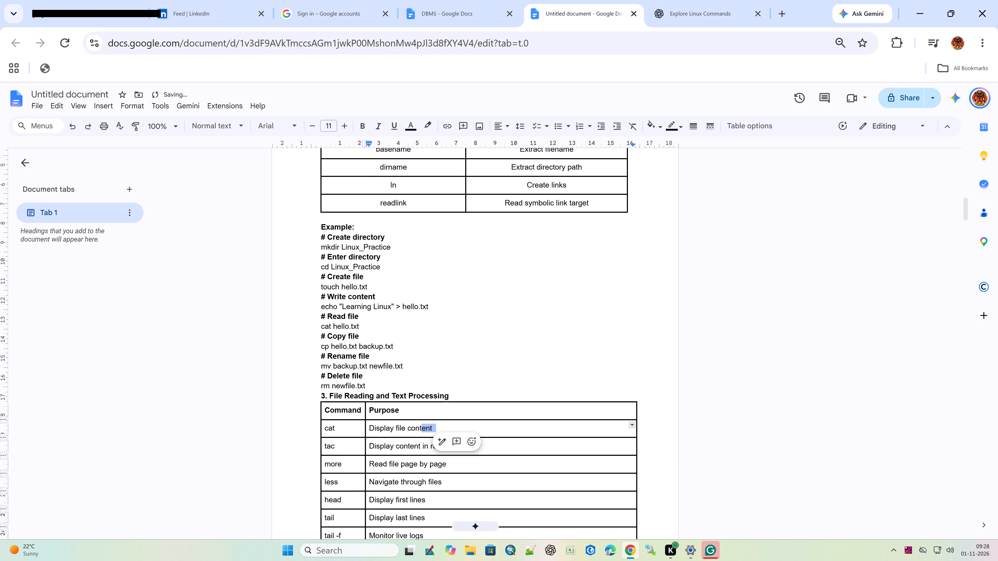
{"action": "left_click_drag", "start_coordinate": [635, 410], "coordinate": [628, 411]}
{"action": "left_click_drag", "start_coordinate": [637, 410], "coordinate": [627, 412]}
{"action": "left_click_drag", "start_coordinate": [366, 451], "coordinate": [451, 457]}
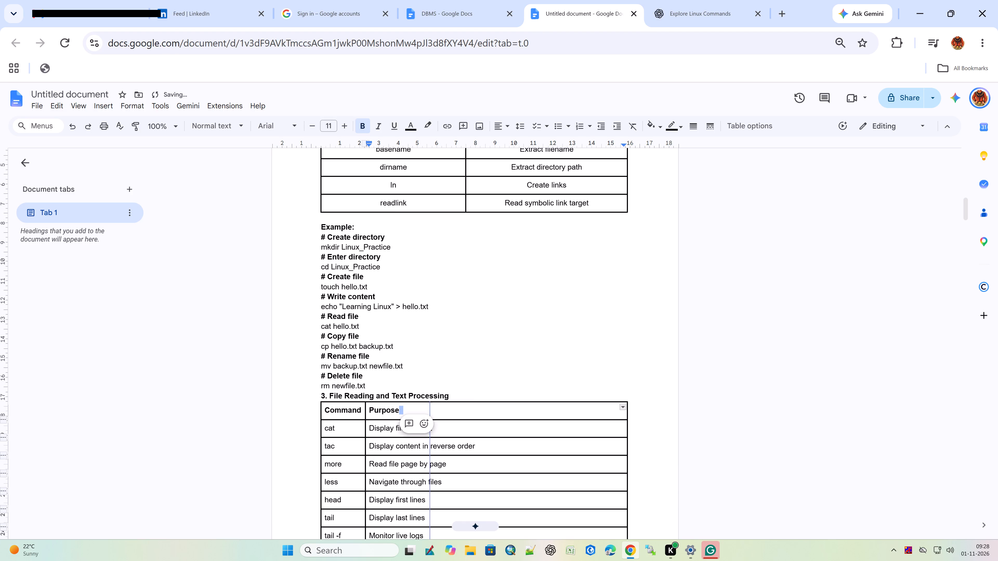
{"action": "left_click_drag", "start_coordinate": [451, 457], "coordinate": [471, 452]}
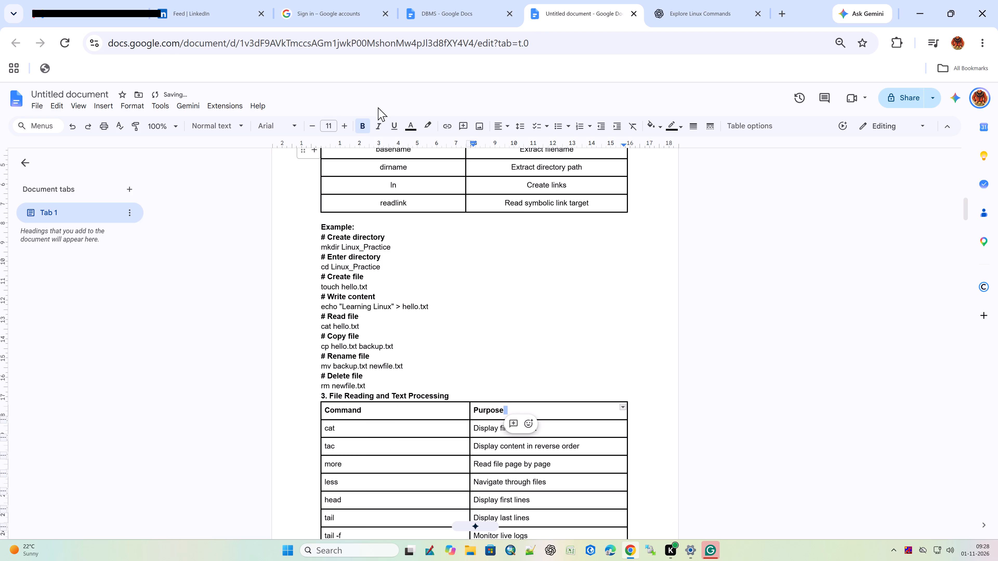
Centre-align the text of the whole File Reading and Text Processing table, from the Command header row through xargs.
{"action": "scroll", "coordinate": [324, 410], "scroll_direction": "down", "scroll_amount": 1}
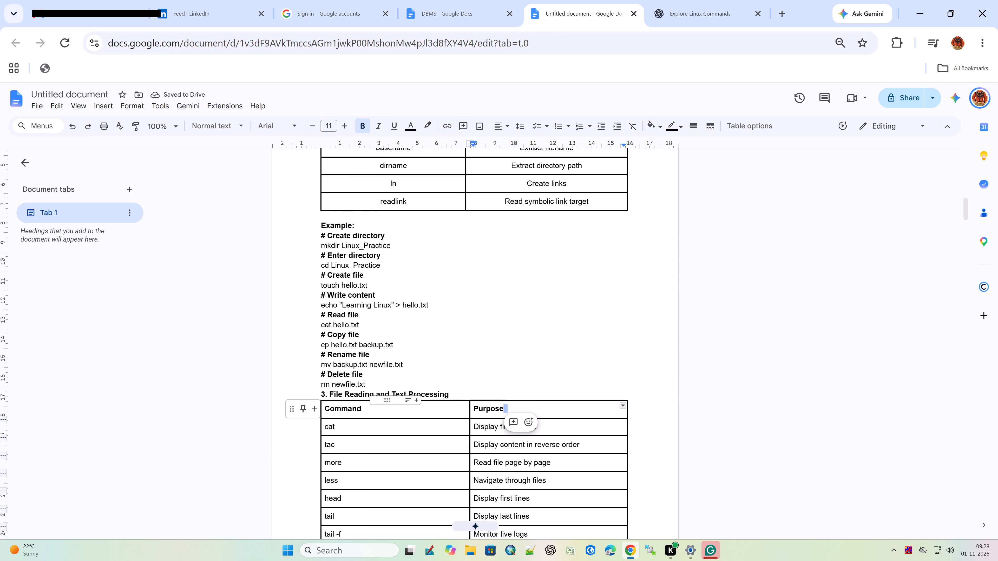
{"action": "scroll", "coordinate": [324, 410], "scroll_direction": "down", "scroll_amount": 1}
{"action": "left_click_drag", "start_coordinate": [325, 277], "coordinate": [589, 439]}
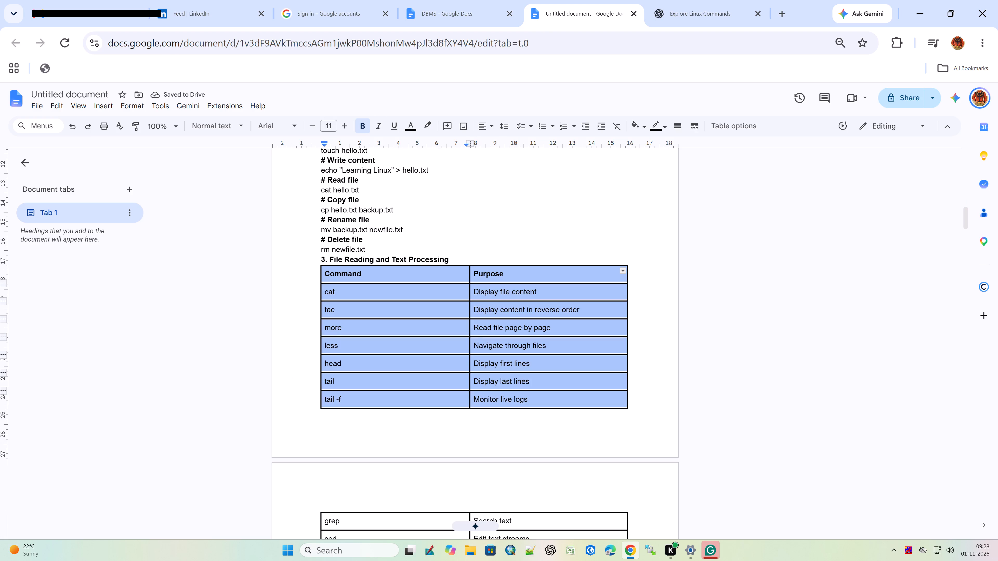
{"action": "left_click_drag", "start_coordinate": [589, 439], "coordinate": [517, 356]}
{"action": "scroll", "coordinate": [574, 504], "scroll_direction": "down", "scroll_amount": 3}
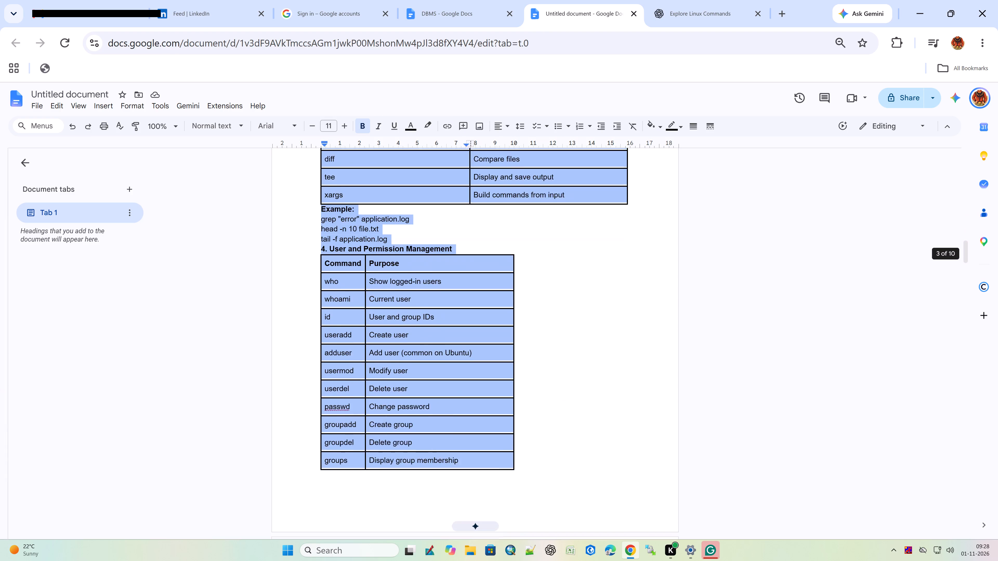
{"action": "left_click_drag", "start_coordinate": [517, 356], "coordinate": [544, 187]}
{"action": "left_click", "coordinate": [488, 135]}
{"action": "left_click", "coordinate": [485, 123]}
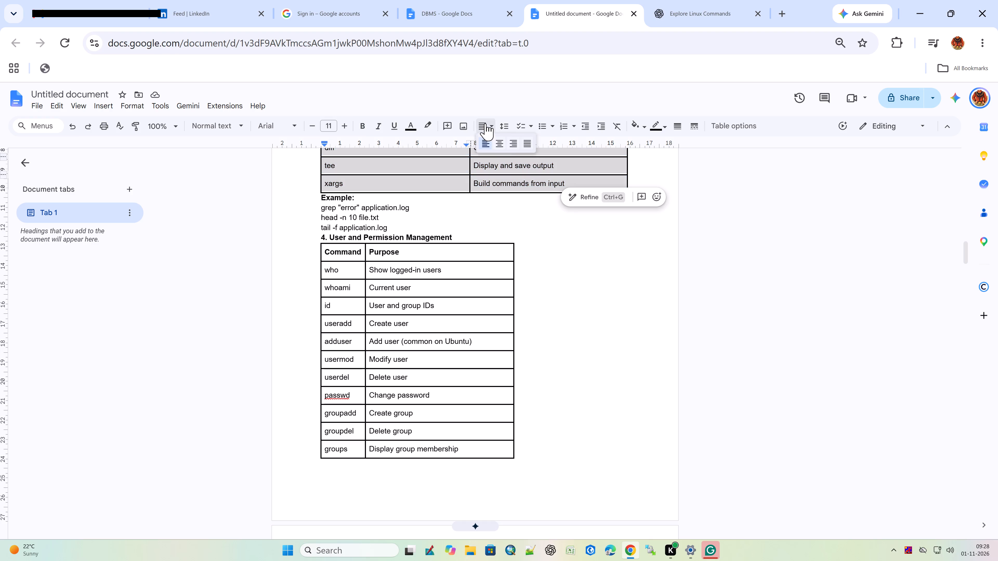
{"action": "left_click", "coordinate": [493, 143]}
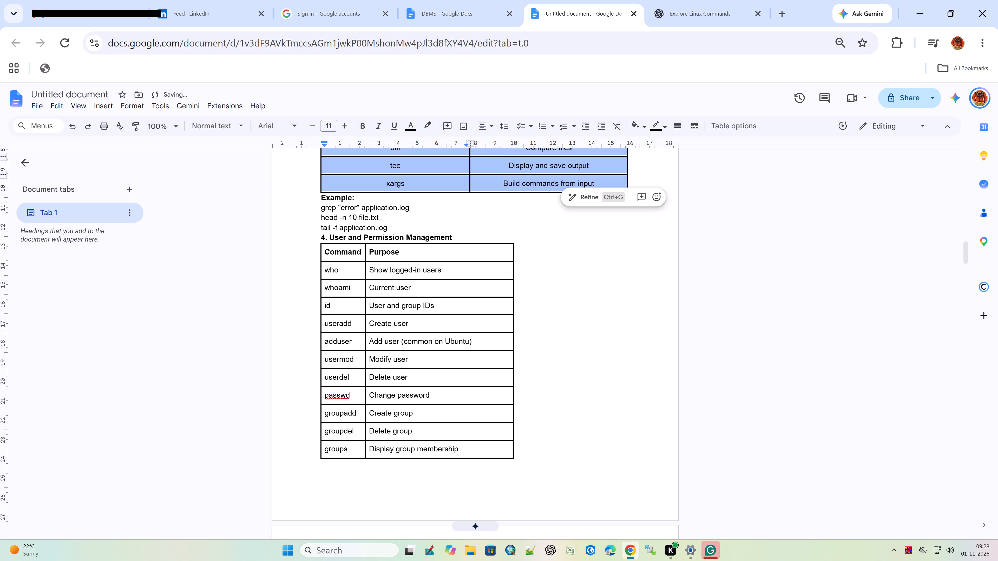
Centre-align the text of the User and Permission Management table from the Command header row through groups.
{"action": "left_click_drag", "start_coordinate": [489, 456], "coordinate": [312, 262]}
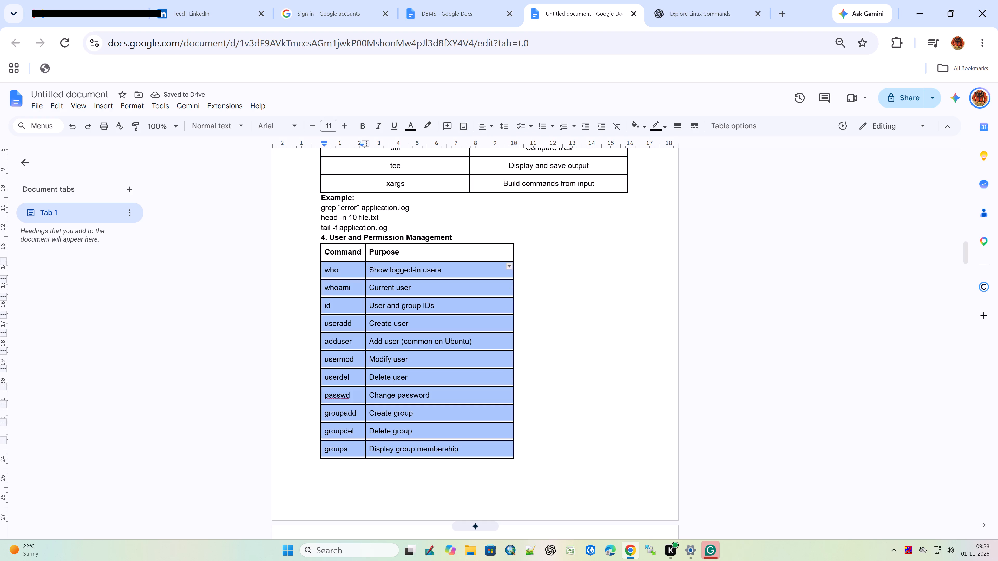
{"action": "left_click_drag", "start_coordinate": [312, 262], "coordinate": [315, 254]}
{"action": "left_click", "coordinate": [487, 124]}
{"action": "left_click", "coordinate": [502, 145]}
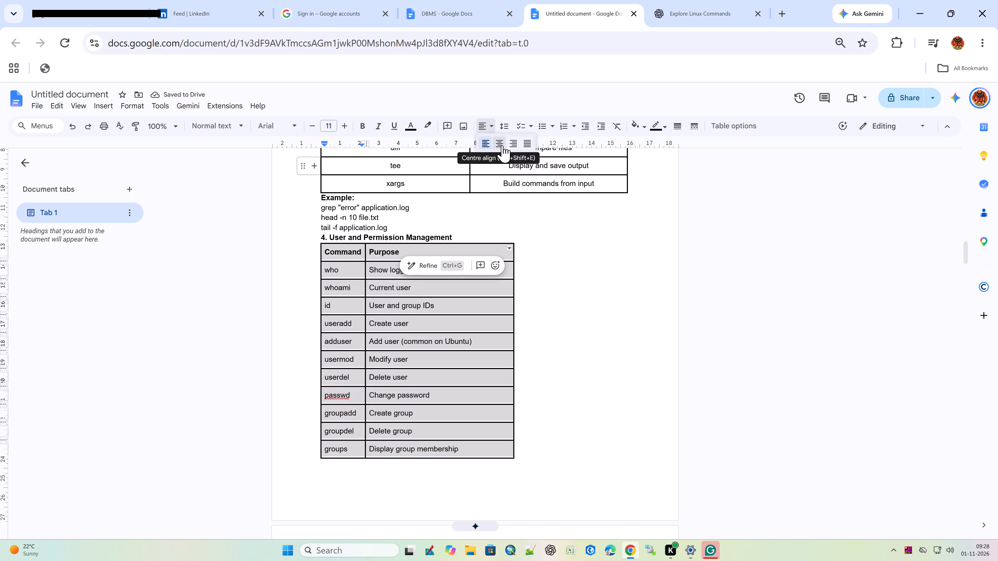
{"action": "left_click", "coordinate": [435, 373]}
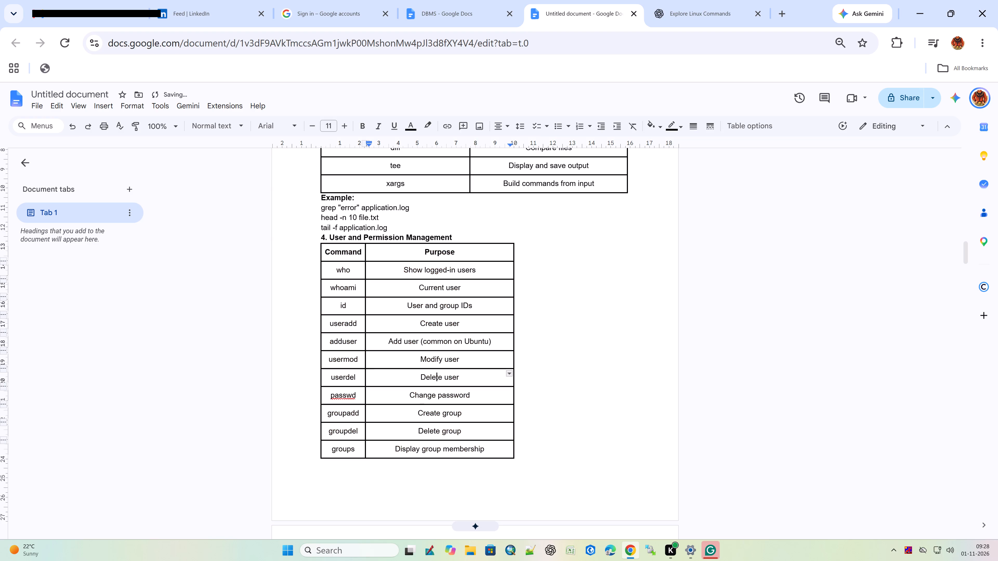
Widen the User and Permission Management table to about the width of the table above, with two roughly equal columns.
{"action": "left_click_drag", "start_coordinate": [513, 309], "coordinate": [627, 305]}
{"action": "left_click_drag", "start_coordinate": [627, 305], "coordinate": [624, 306]}
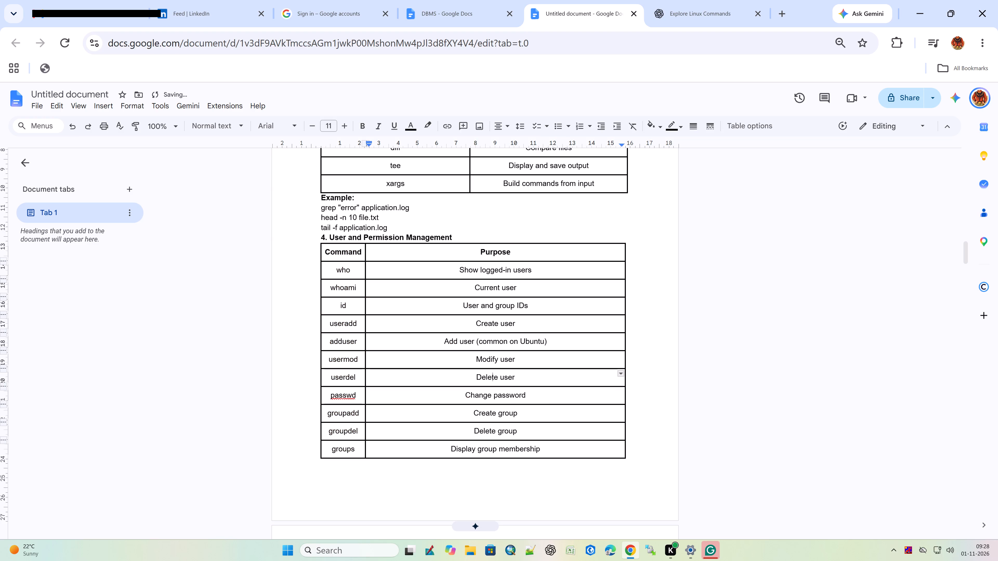
{"action": "left_click_drag", "start_coordinate": [366, 317], "coordinate": [471, 309]}
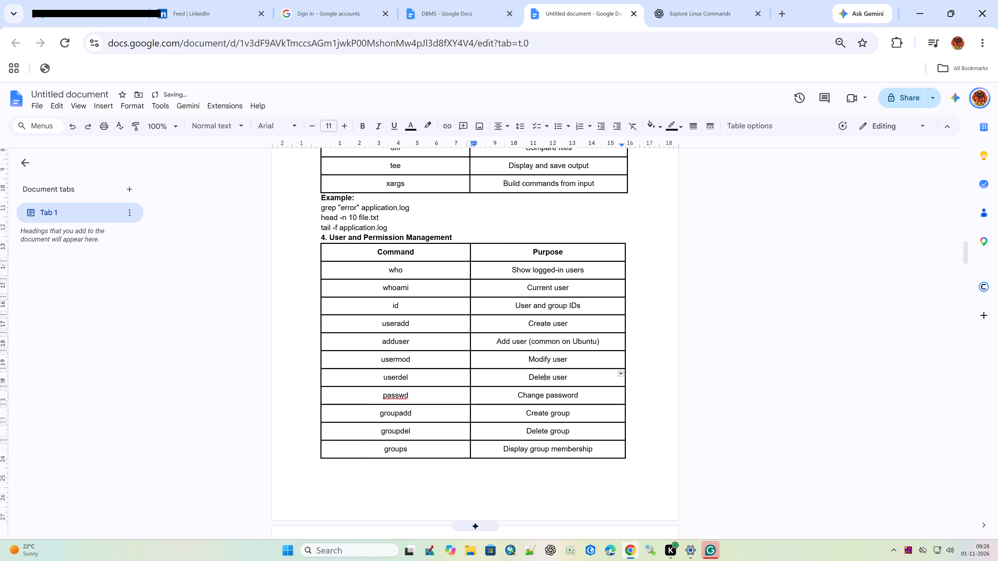
Centre-align the remaining User and Permission Management rows, from chmod through su.
{"action": "scroll", "coordinate": [442, 373], "scroll_direction": "down", "scroll_amount": 4}
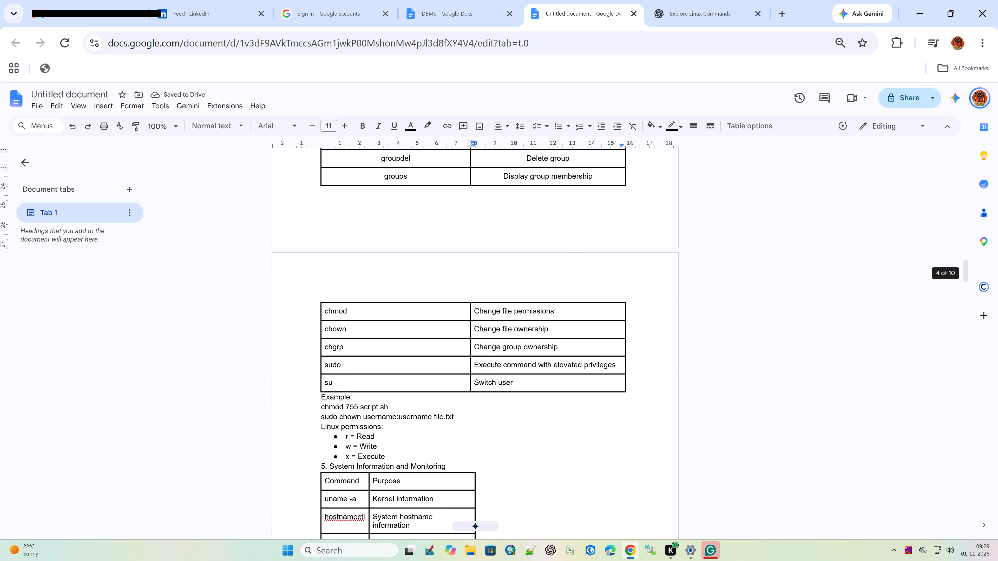
{"action": "left_click_drag", "start_coordinate": [526, 385], "coordinate": [365, 311]}
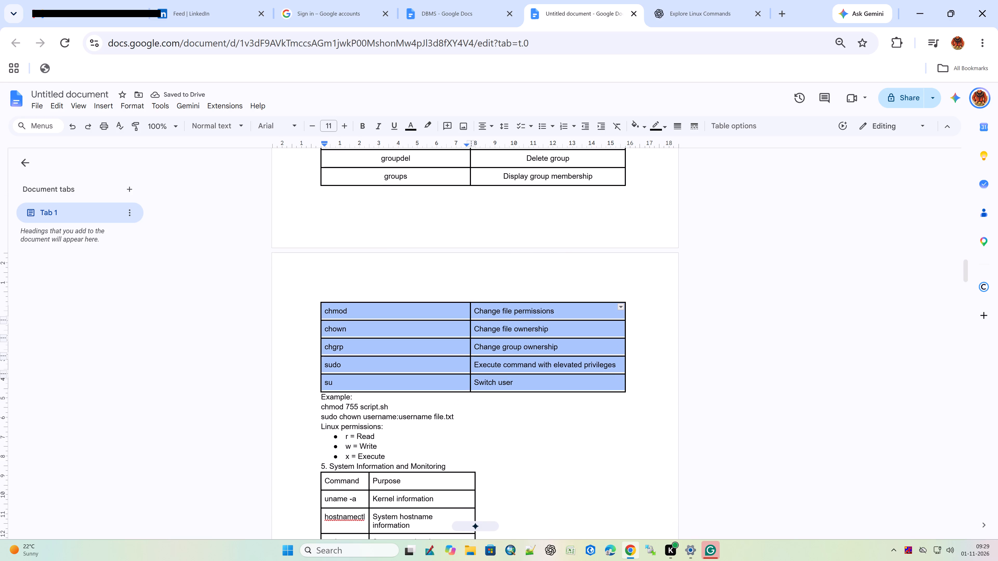
{"action": "left_click_drag", "start_coordinate": [365, 311], "coordinate": [364, 309]}
{"action": "left_click_drag", "start_coordinate": [493, 126], "coordinate": [490, 127]}
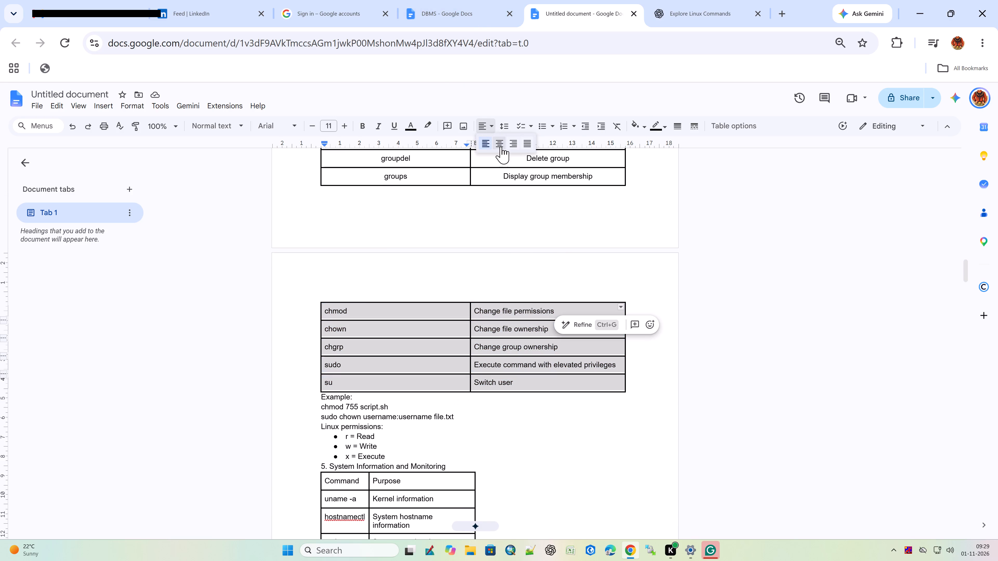
{"action": "left_click", "coordinate": [501, 146]}
{"action": "left_click", "coordinate": [465, 312]}
Make the "Example:" label below the User and Permission Management table bold.
{"action": "scroll", "coordinate": [461, 386], "scroll_direction": "down", "scroll_amount": 3}
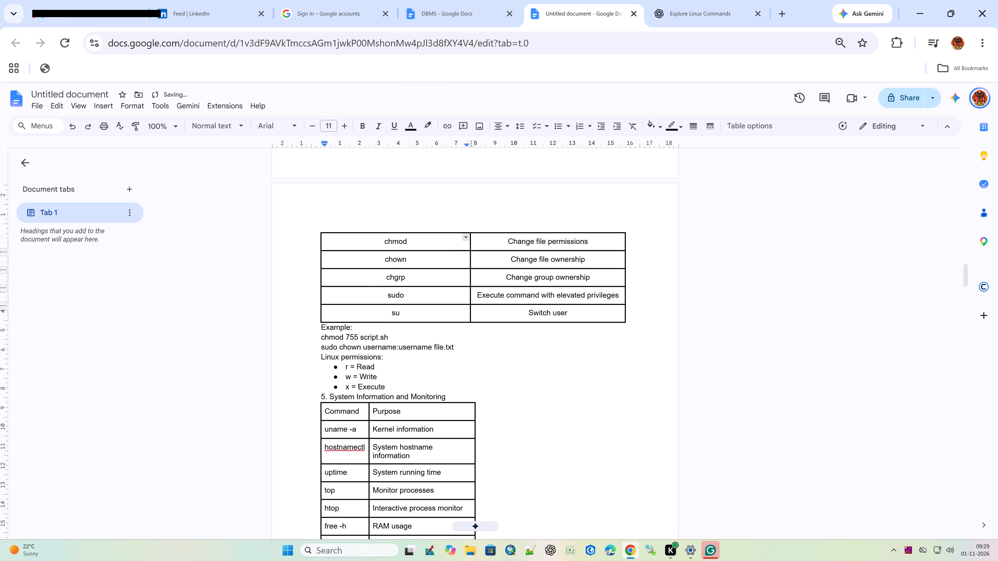
{"action": "left_click_drag", "start_coordinate": [365, 192], "coordinate": [307, 192]}
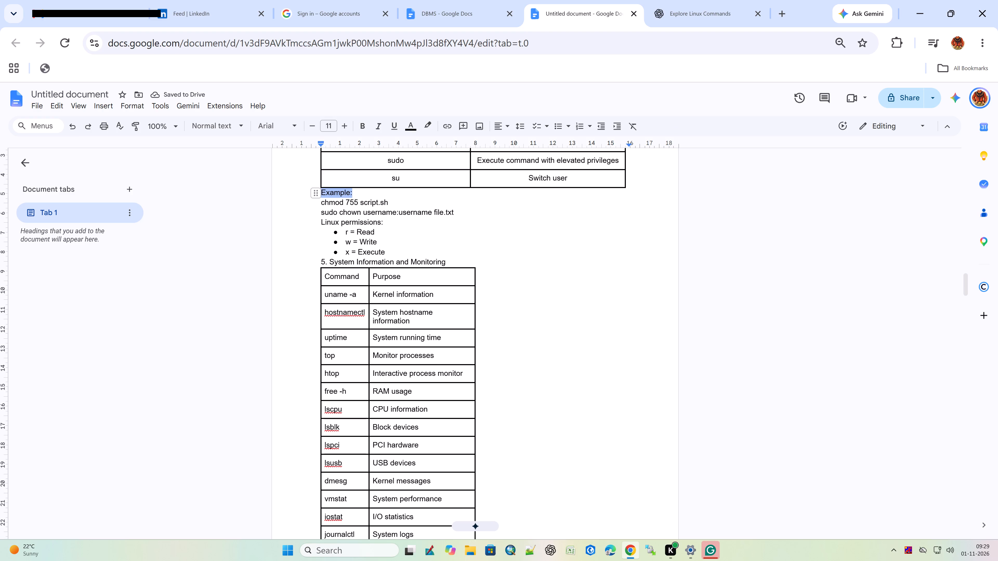
{"action": "key", "text": "ctrl+b"}
Review the formatting of the File Reading and Text Processing and User and Permission Management sections.
{"action": "scroll", "coordinate": [458, 456], "scroll_direction": "up", "scroll_amount": 6}
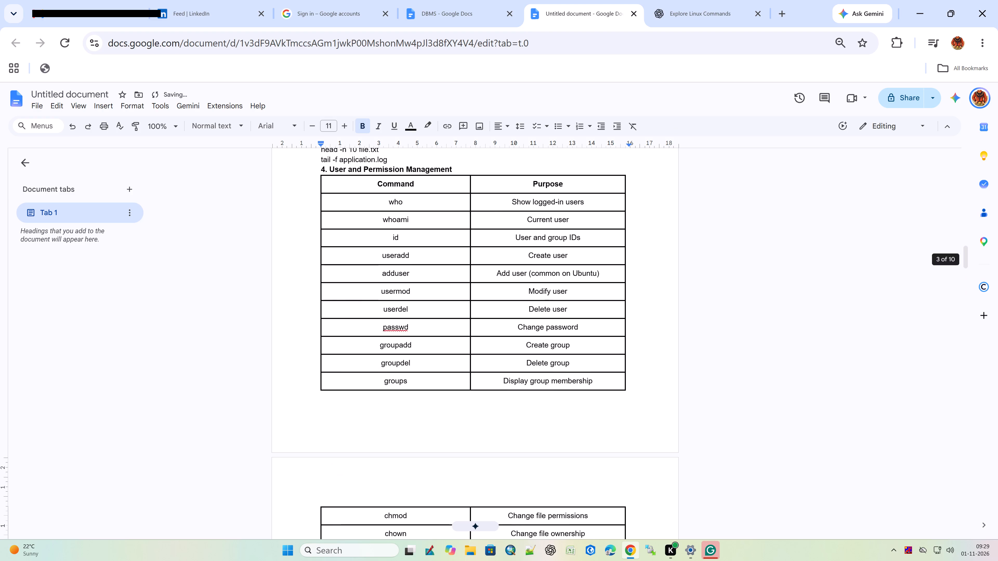
{"action": "scroll", "coordinate": [428, 325], "scroll_direction": "up", "scroll_amount": 9}
{"action": "scroll", "coordinate": [428, 324], "scroll_direction": "down", "scroll_amount": 2}
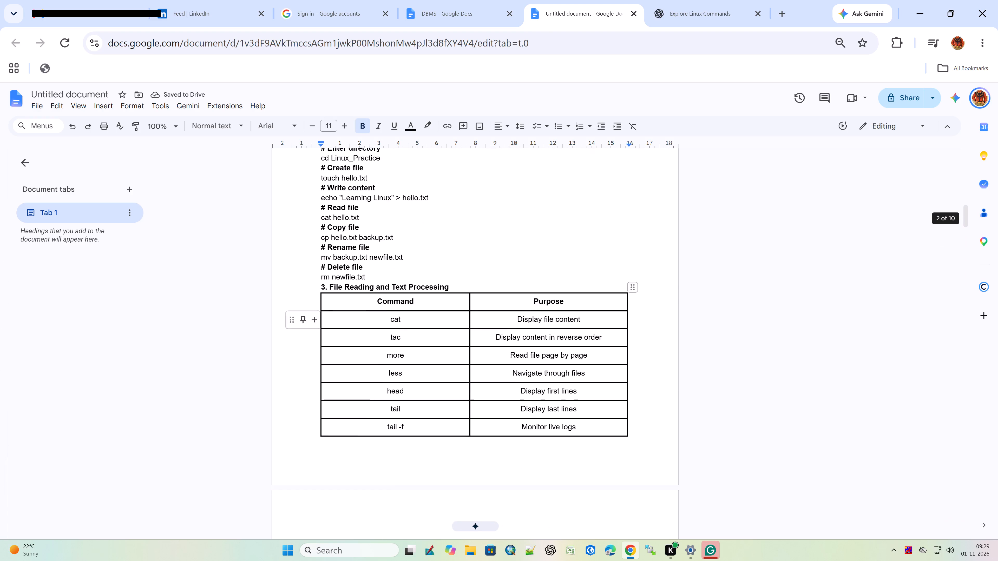
{"action": "scroll", "coordinate": [428, 324], "scroll_direction": "down", "scroll_amount": 4}
{"action": "scroll", "coordinate": [443, 339], "scroll_direction": "down", "scroll_amount": 1}
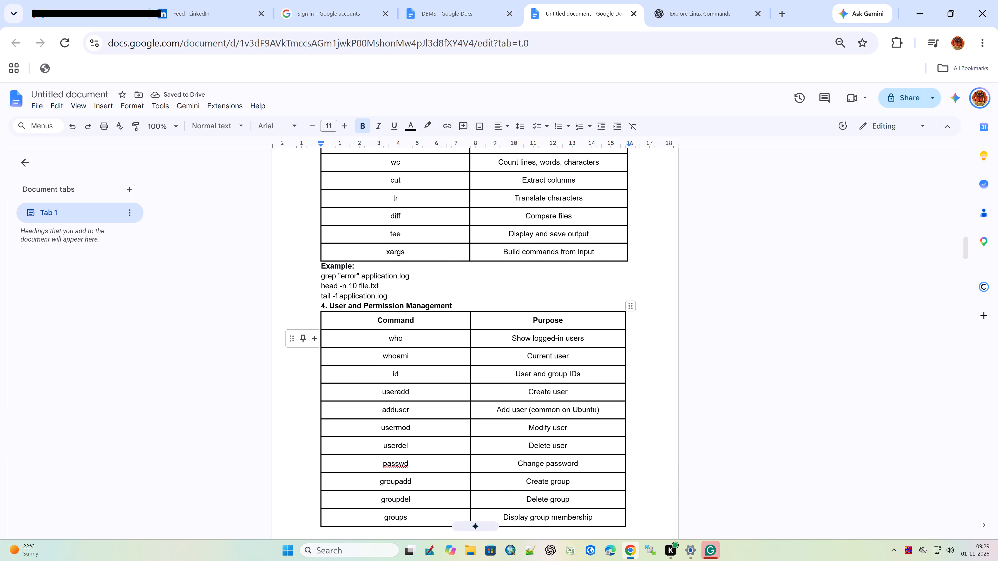
{"action": "scroll", "coordinate": [443, 339], "scroll_direction": "down", "scroll_amount": 6}
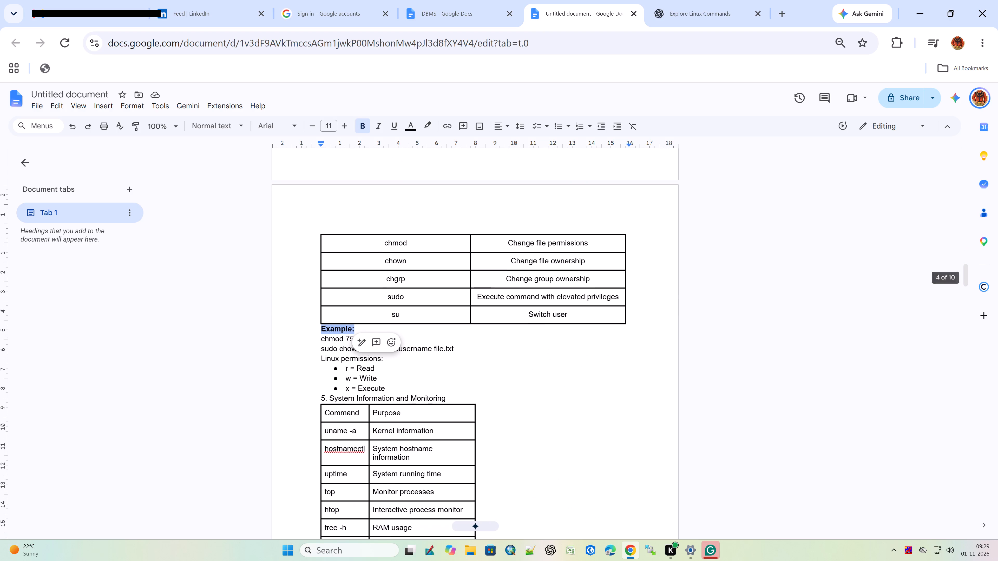
Make the "Linux permissions:" label above the r, w, x bullet list bold.
{"action": "left_click", "coordinate": [434, 393]}
{"action": "left_click_drag", "start_coordinate": [413, 357], "coordinate": [328, 345]}
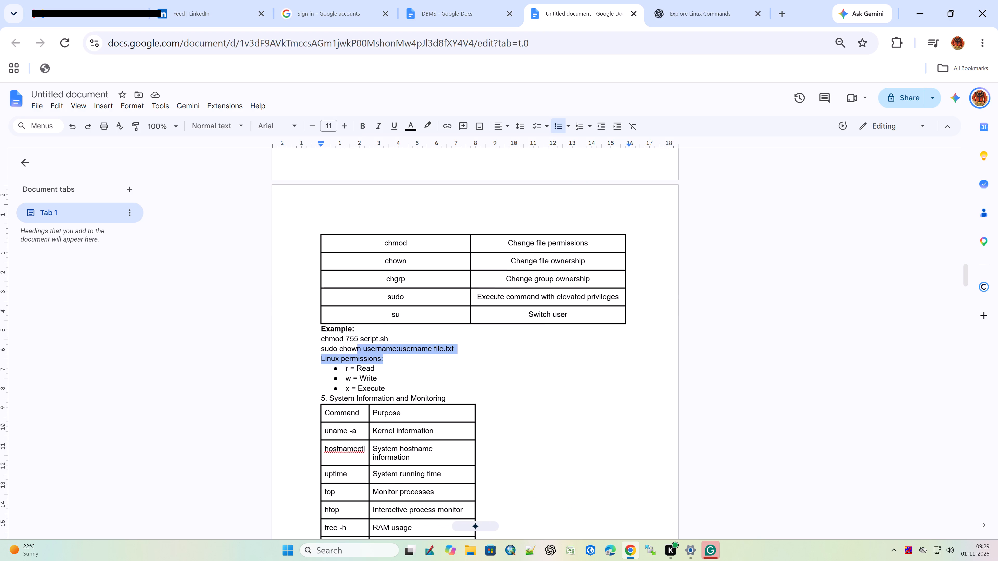
{"action": "left_click_drag", "start_coordinate": [328, 345], "coordinate": [300, 358]}
{"action": "key", "text": "ctrl+b"}
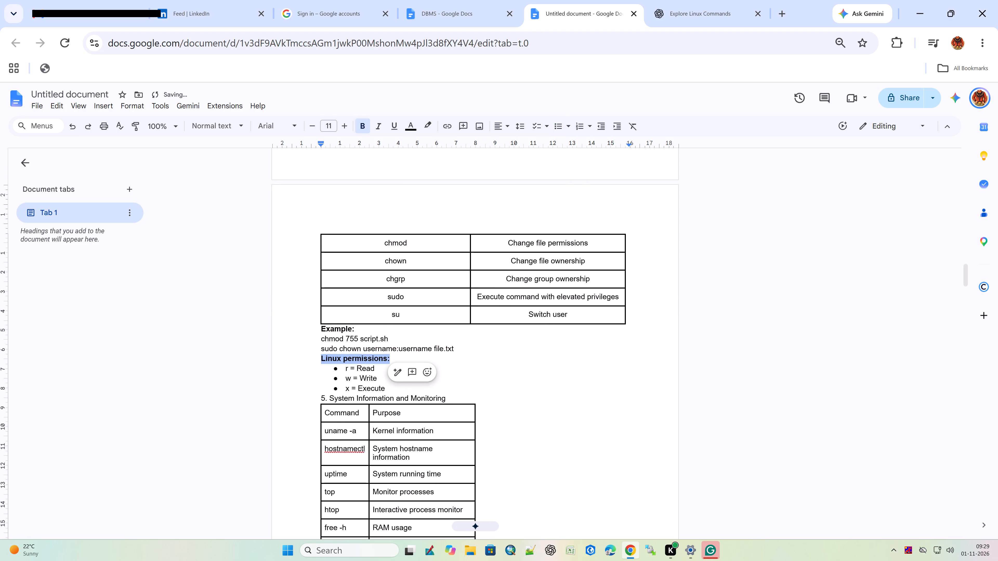
Make the "5. System Information and Monitoring" heading bold.
{"action": "left_click", "coordinate": [292, 362]}
{"action": "left_click_drag", "start_coordinate": [447, 397], "coordinate": [285, 387], "text": "ctrl"}
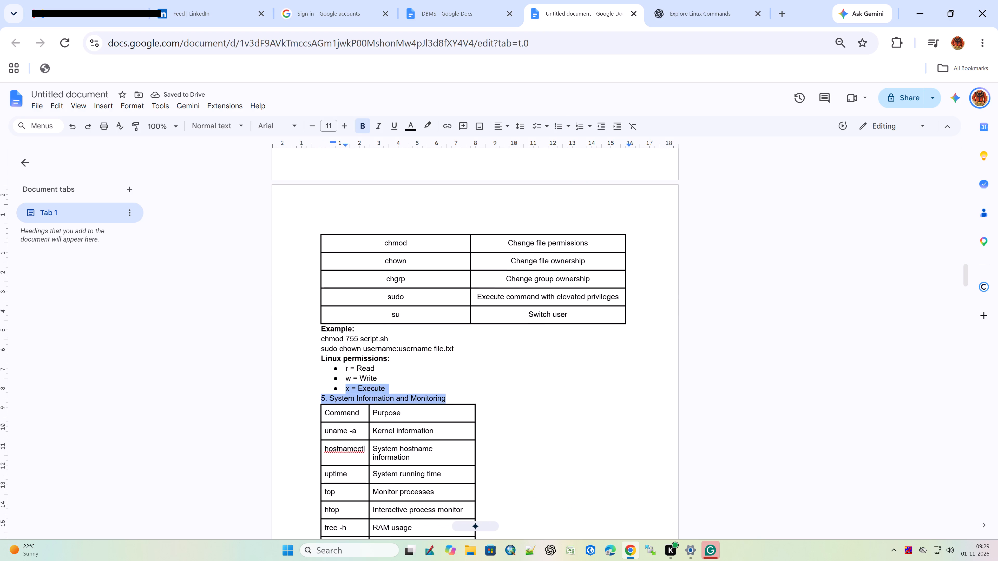
{"action": "left_click_drag", "start_coordinate": [285, 387], "coordinate": [301, 398], "text": "ctrl"}
{"action": "key", "text": "ctrl+b"}
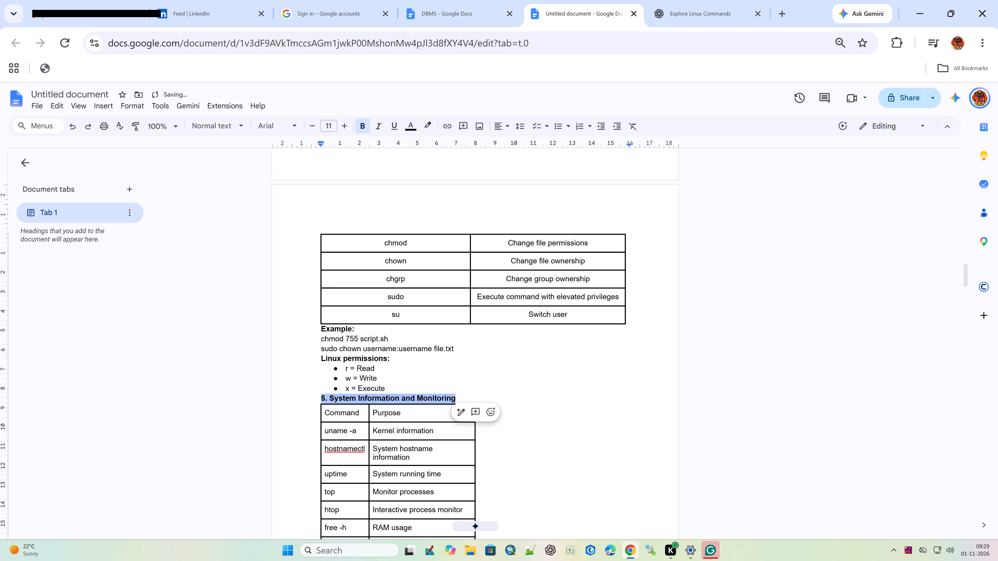
{"action": "scroll", "coordinate": [291, 401], "scroll_direction": "down", "scroll_amount": 2}
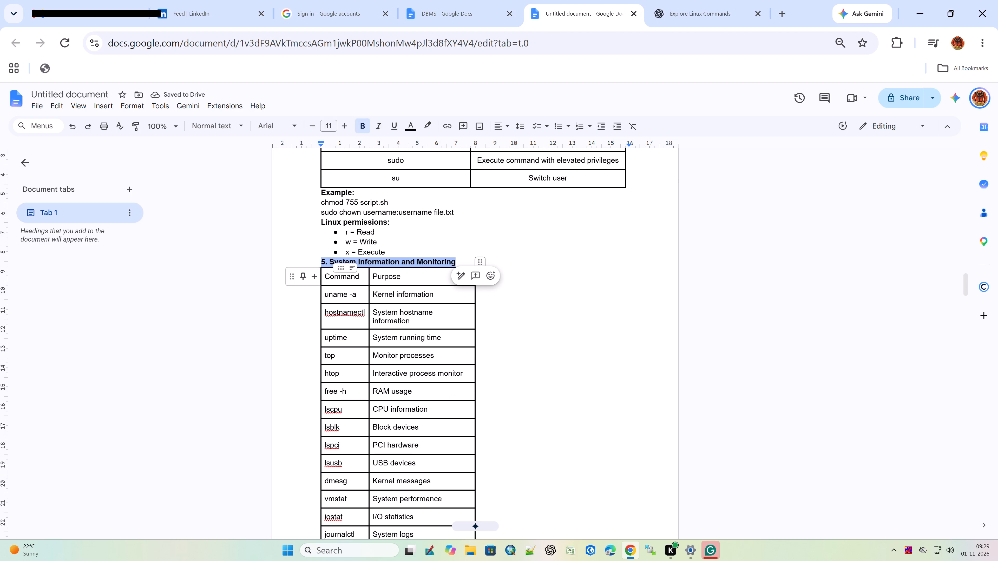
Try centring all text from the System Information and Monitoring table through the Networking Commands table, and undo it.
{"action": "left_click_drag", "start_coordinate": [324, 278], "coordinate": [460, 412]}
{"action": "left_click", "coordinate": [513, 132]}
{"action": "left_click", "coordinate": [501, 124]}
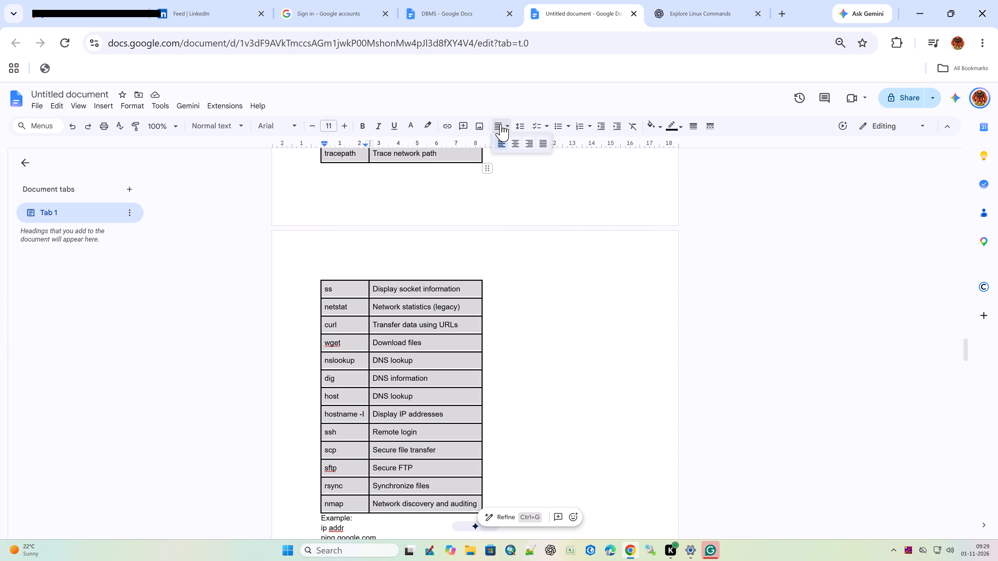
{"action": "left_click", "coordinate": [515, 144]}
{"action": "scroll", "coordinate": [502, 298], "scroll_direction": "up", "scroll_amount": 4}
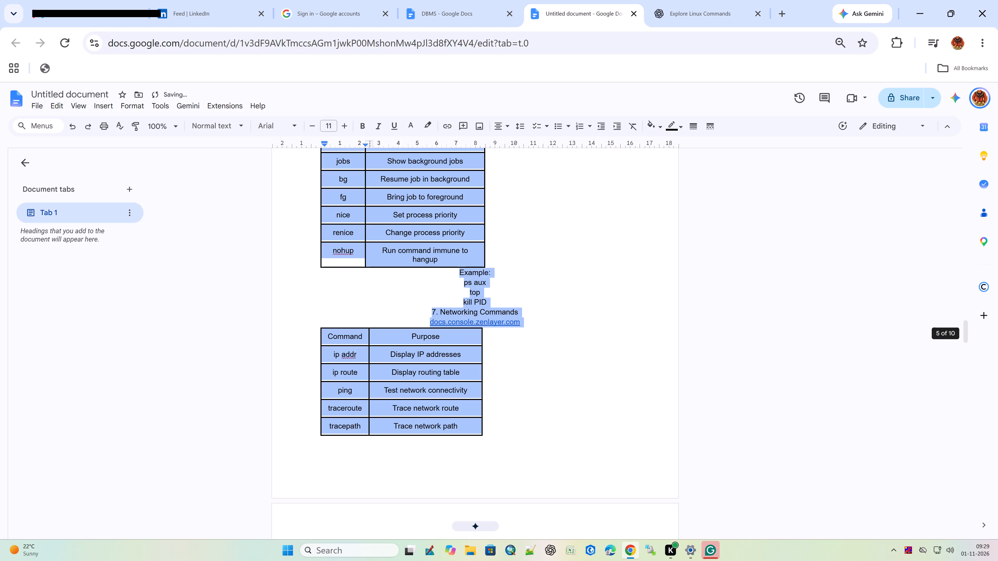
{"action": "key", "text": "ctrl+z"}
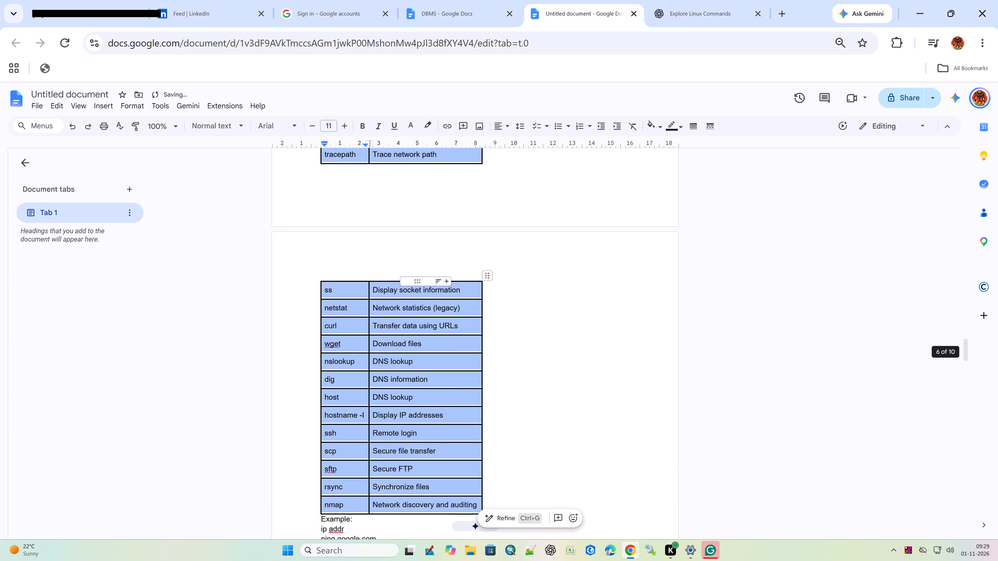
Centre the text in all cells of the Process Management table, from the nohup row up to its header.
{"action": "scroll", "coordinate": [442, 350], "scroll_direction": "up", "scroll_amount": 3}
{"action": "left_click", "coordinate": [432, 249], "text": "ctrl"}
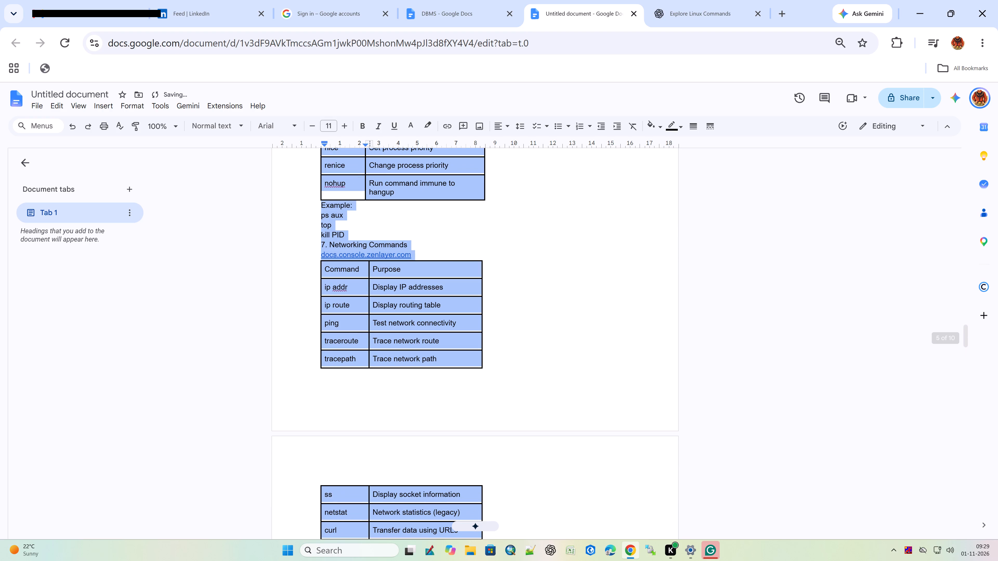
{"action": "left_click", "coordinate": [427, 202]}
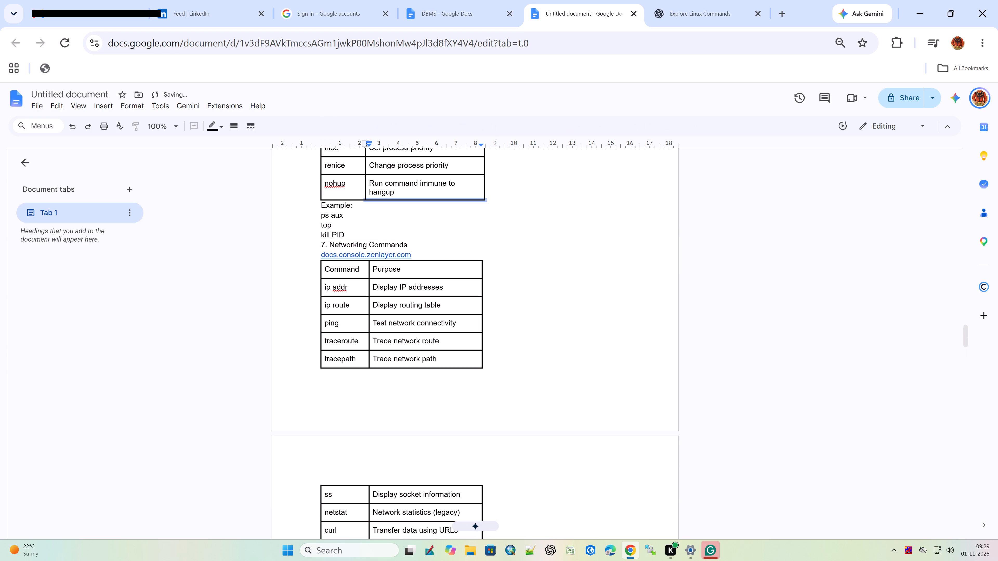
{"action": "left_click", "coordinate": [504, 190]}
{"action": "left_click_drag", "start_coordinate": [504, 190], "coordinate": [356, 214]}
{"action": "scroll", "coordinate": [352, 160], "scroll_direction": "up", "scroll_amount": 4}
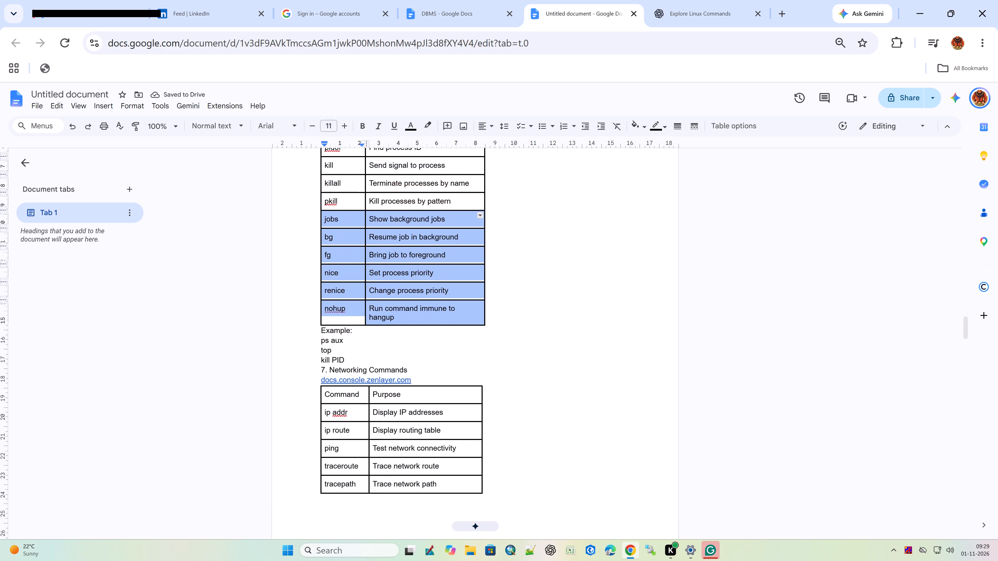
{"action": "left_click_drag", "start_coordinate": [356, 214], "coordinate": [339, 452]}
{"action": "scroll", "coordinate": [360, 212], "scroll_direction": "up", "scroll_amount": 2}
{"action": "scroll", "coordinate": [359, 242], "scroll_direction": "up", "scroll_amount": 4}
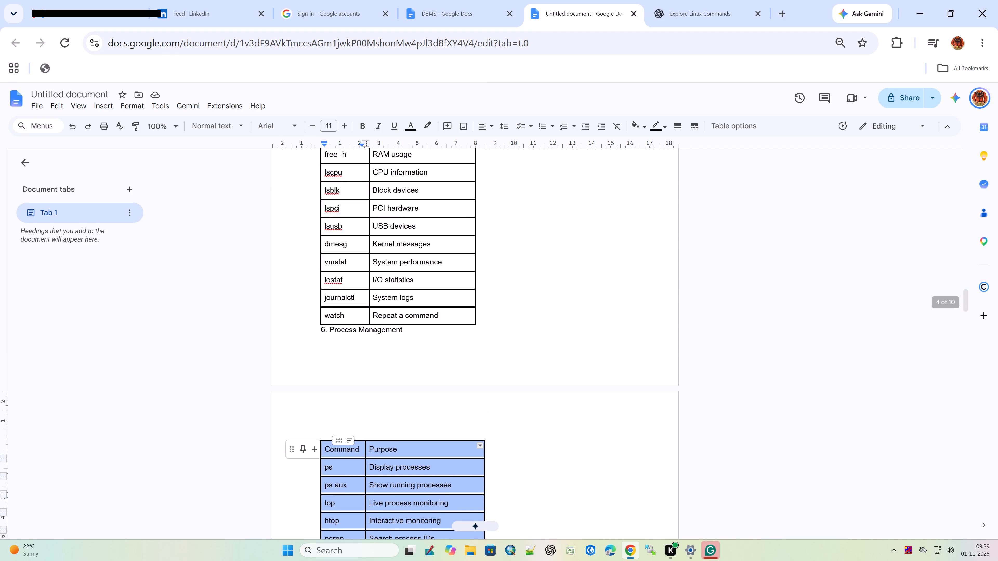
{"action": "left_click_drag", "start_coordinate": [339, 452], "coordinate": [341, 453]}
{"action": "left_click", "coordinate": [486, 128]}
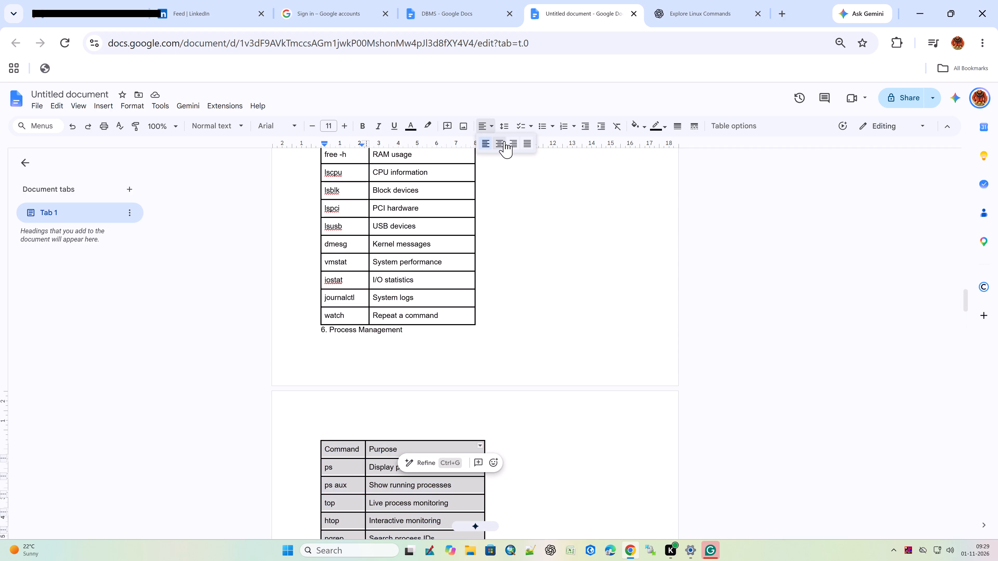
{"action": "left_click", "coordinate": [504, 141]}
Centre the text in all cells of the System Information and Monitoring table, from the watch row up to its header.
{"action": "left_click_drag", "start_coordinate": [447, 316], "coordinate": [285, 223]}
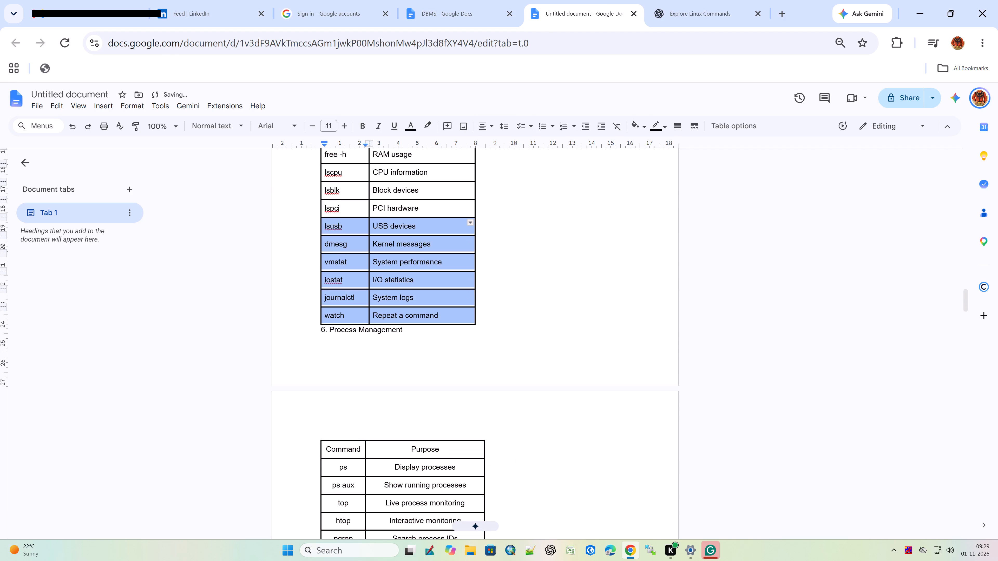
{"action": "left_click_drag", "start_coordinate": [285, 223], "coordinate": [311, 370]}
{"action": "scroll", "coordinate": [291, 220], "scroll_direction": "up", "scroll_amount": 5}
{"action": "scroll", "coordinate": [303, 218], "scroll_direction": "down", "scroll_amount": 1}
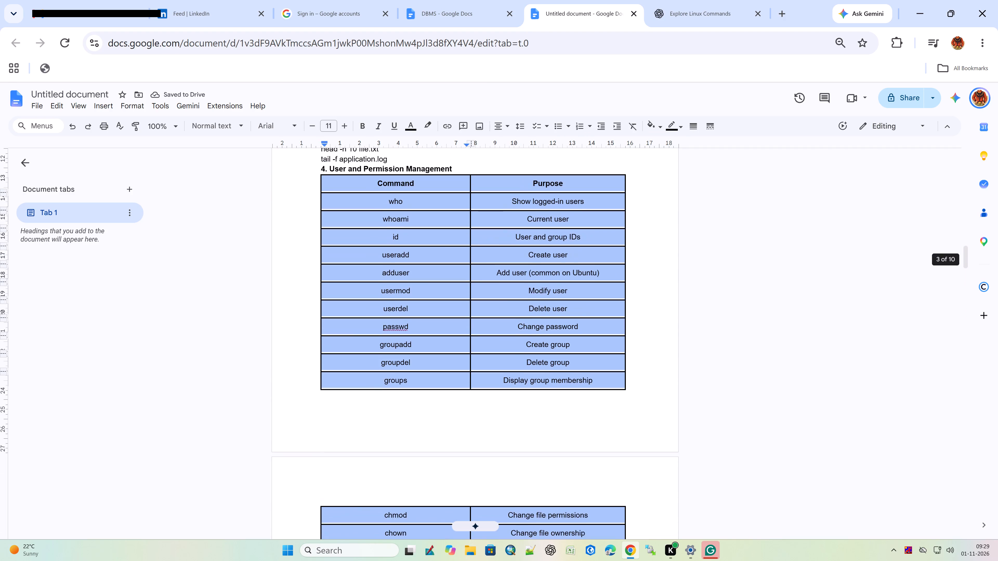
{"action": "left_click_drag", "start_coordinate": [311, 370], "coordinate": [378, 471]}
{"action": "scroll", "coordinate": [351, 401], "scroll_direction": "down", "scroll_amount": 6}
{"action": "scroll", "coordinate": [378, 471], "scroll_direction": "down", "scroll_amount": 2}
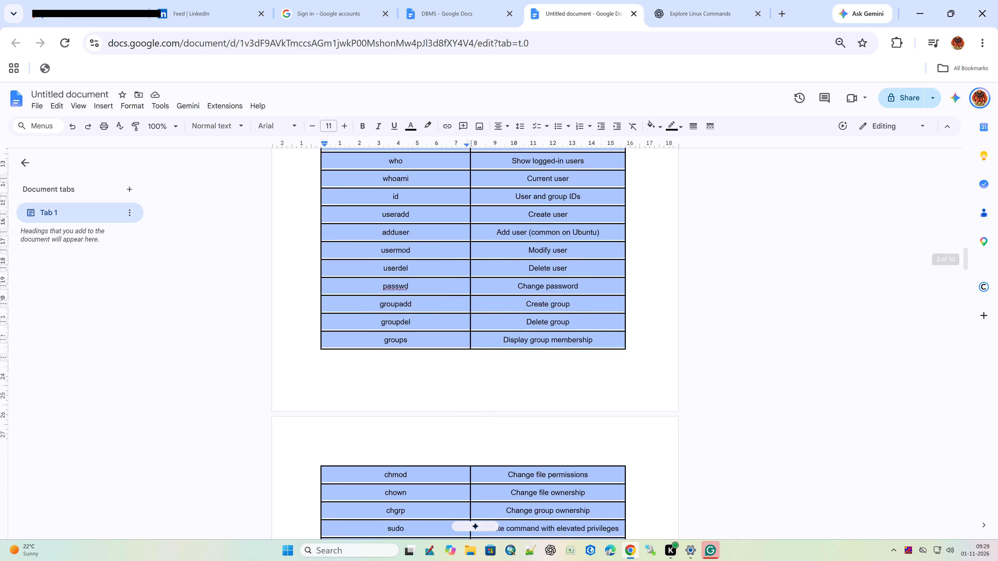
{"action": "scroll", "coordinate": [378, 471], "scroll_direction": "down", "scroll_amount": 1}
{"action": "left_click_drag", "start_coordinate": [378, 471], "coordinate": [324, 472]}
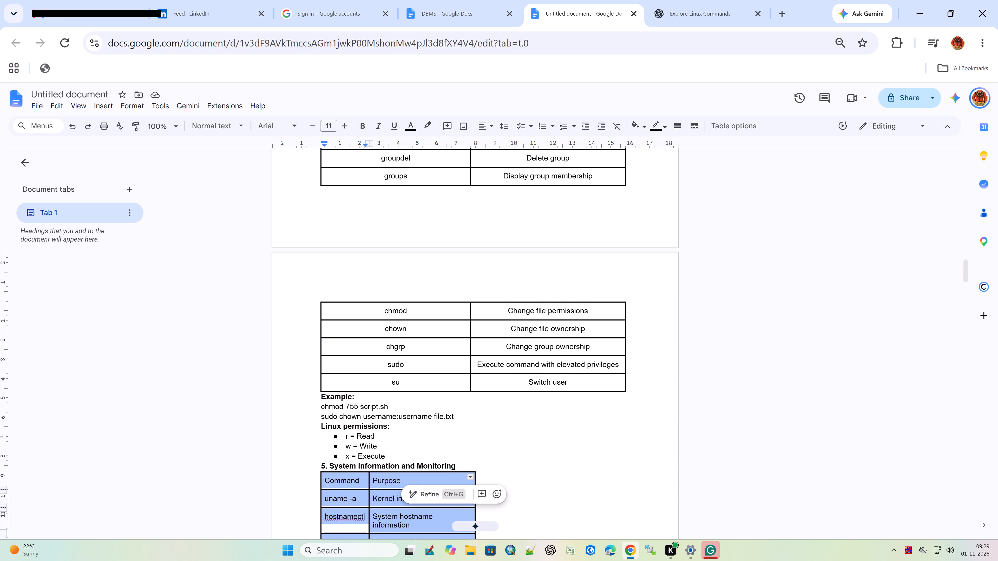
{"action": "left_click", "coordinate": [482, 128]}
{"action": "left_click_drag", "start_coordinate": [505, 143], "coordinate": [502, 143]}
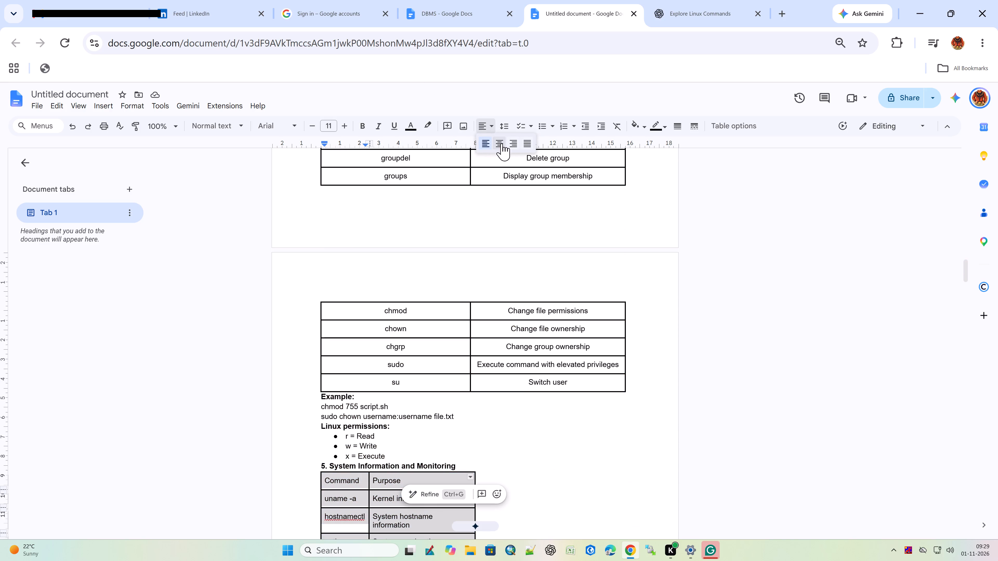
{"action": "left_click_drag", "start_coordinate": [502, 143], "coordinate": [494, 146]}
Widen the System Information and Monitoring table to about 15 cm, with its Command column about 7 cm wide.
{"action": "scroll", "coordinate": [363, 408], "scroll_direction": "down", "scroll_amount": 4}
{"action": "left_click", "coordinate": [428, 300]}
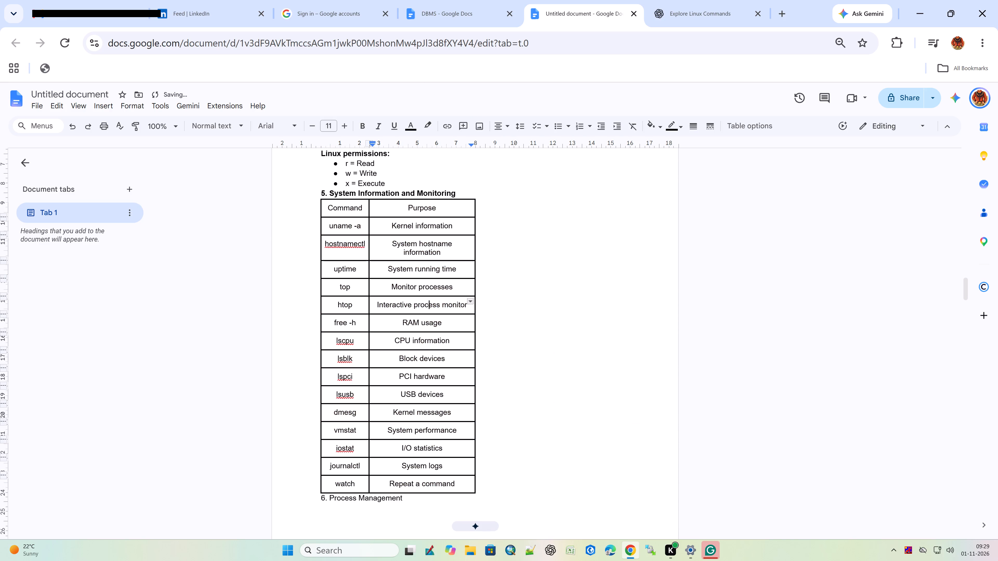
{"action": "left_click_drag", "start_coordinate": [475, 241], "coordinate": [596, 244]}
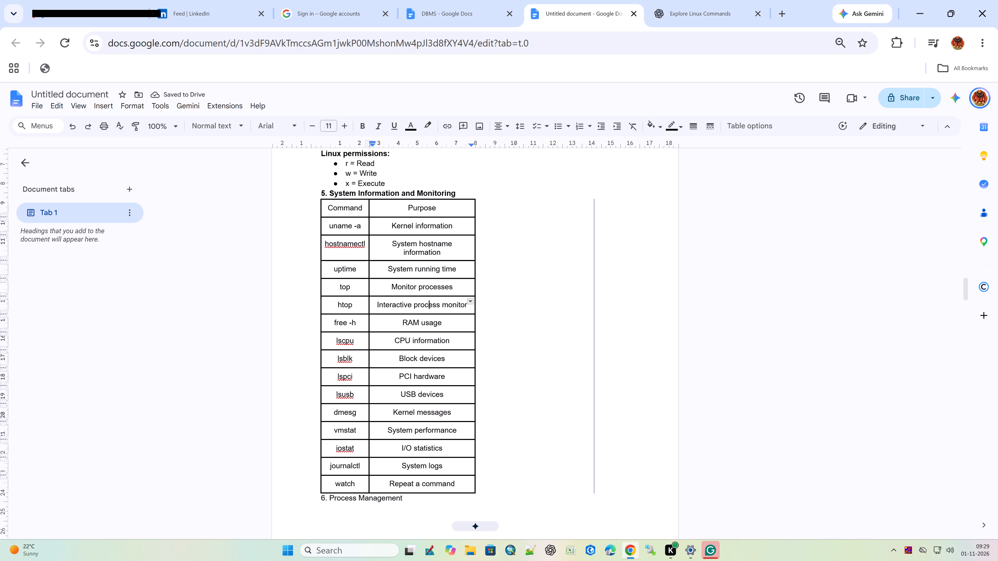
{"action": "left_click_drag", "start_coordinate": [596, 244], "coordinate": [609, 241]}
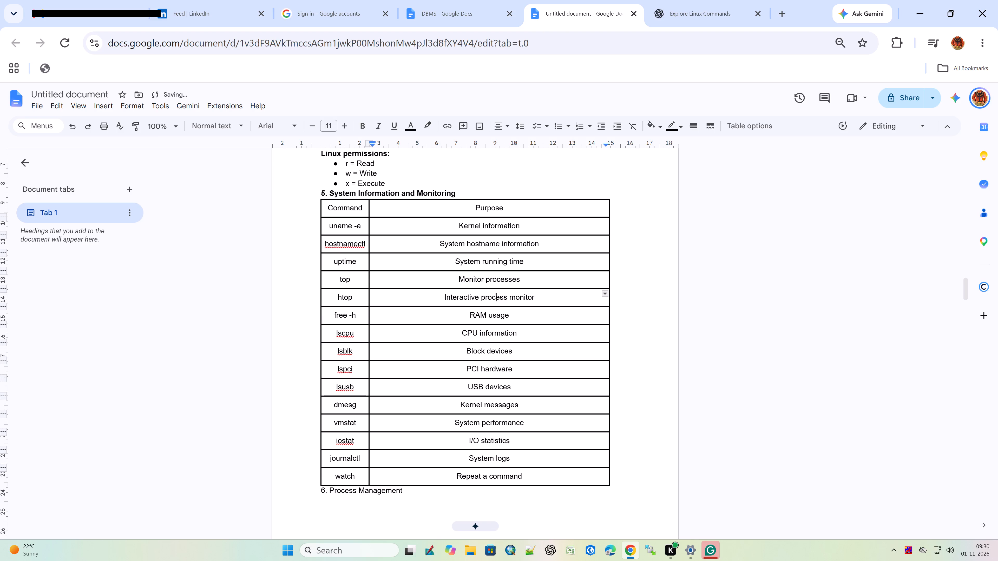
{"action": "left_click_drag", "start_coordinate": [370, 301], "coordinate": [447, 299]}
{"action": "left_click_drag", "start_coordinate": [447, 299], "coordinate": [461, 299]}
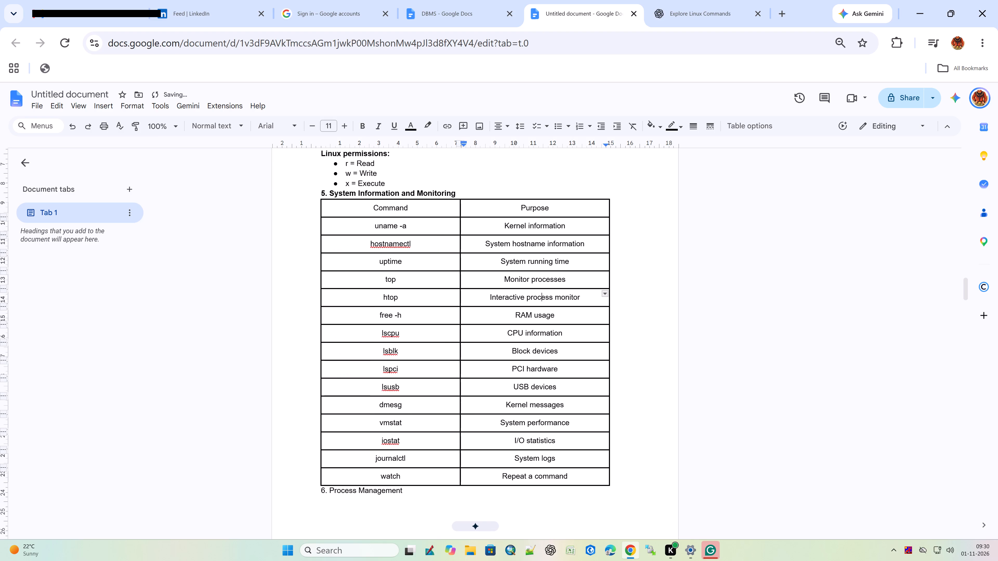
Make the "6. Process Management" heading bold.
{"action": "scroll", "coordinate": [480, 432], "scroll_direction": "down", "scroll_amount": 4}
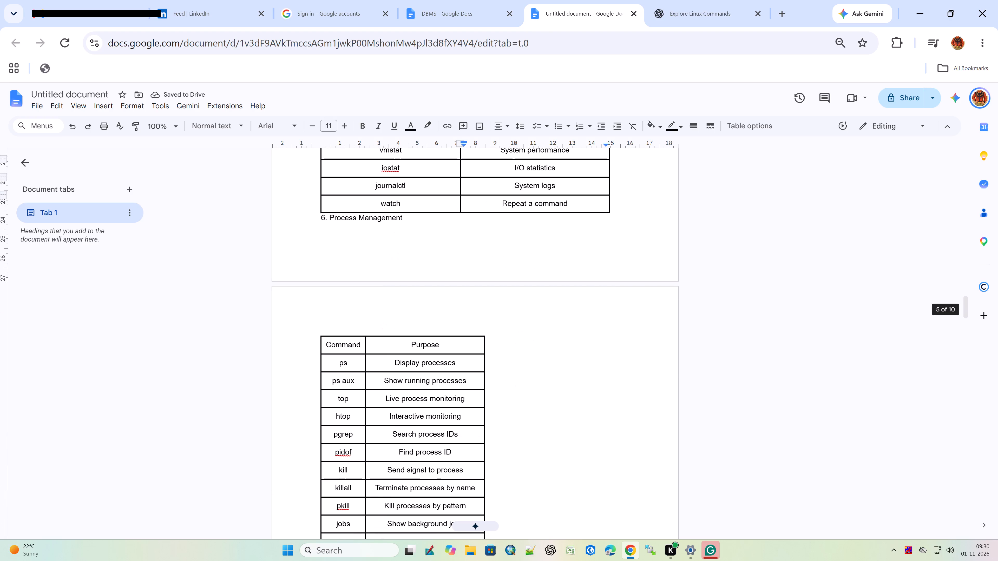
{"action": "left_click_drag", "start_coordinate": [415, 222], "coordinate": [292, 221]}
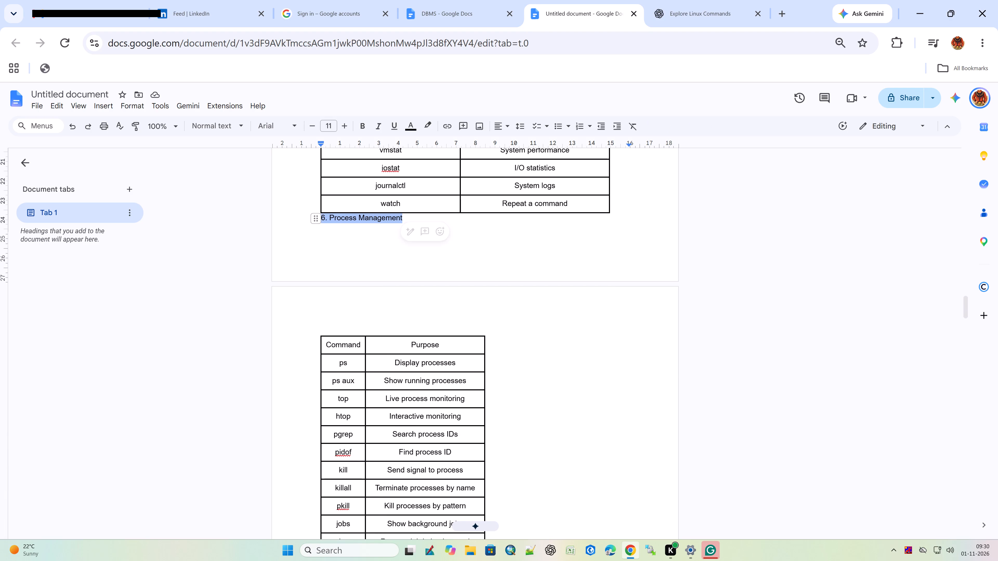
{"action": "key", "text": "b"}
{"action": "key", "text": "ctrl+z"}
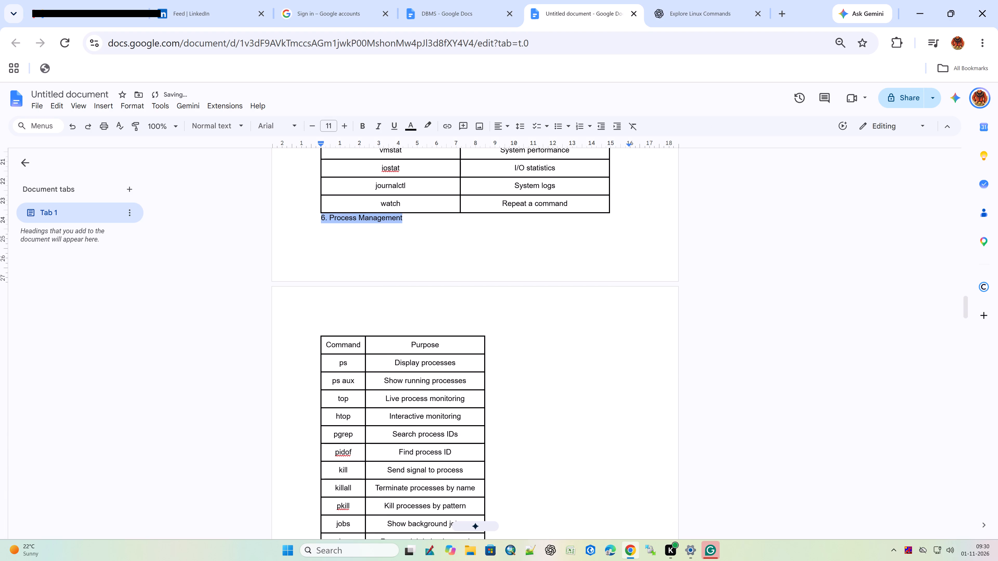
{"action": "key", "text": "ctrl+b"}
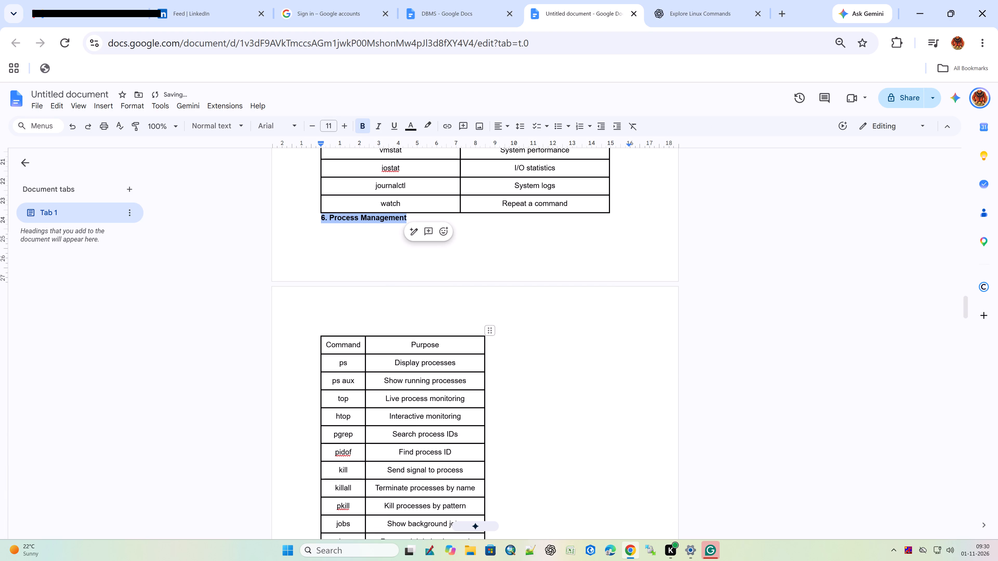
Make the Command and Purpose header row of the Process Management table bold.
{"action": "left_click_drag", "start_coordinate": [464, 344], "coordinate": [337, 343]}
{"action": "key", "text": "ctrl+b"}
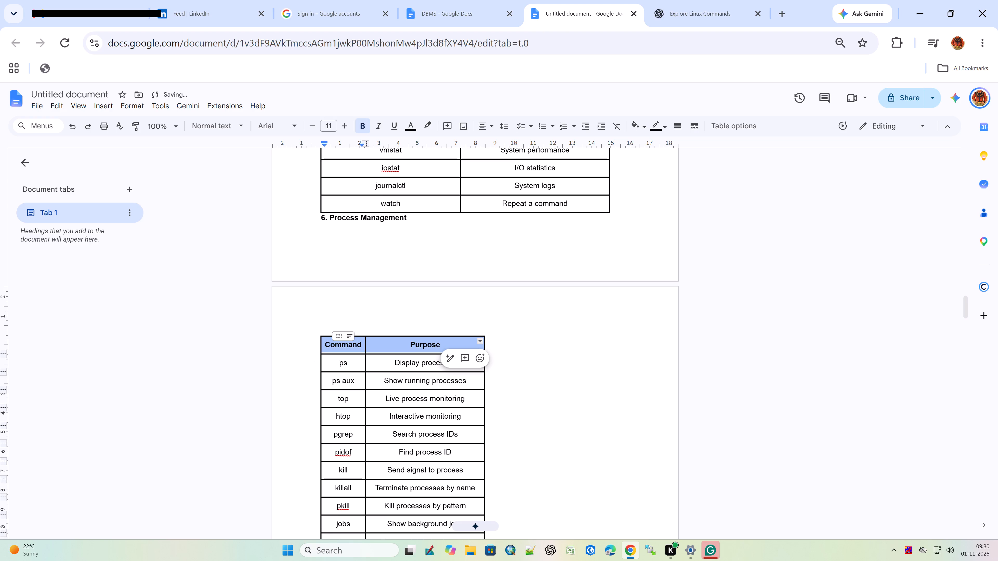
Make the Command and Purpose header row of the System Information and Monitoring table bold.
{"action": "scroll", "coordinate": [412, 347], "scroll_direction": "up", "scroll_amount": 8}
{"action": "scroll", "coordinate": [496, 449], "scroll_direction": "down", "scroll_amount": 2}
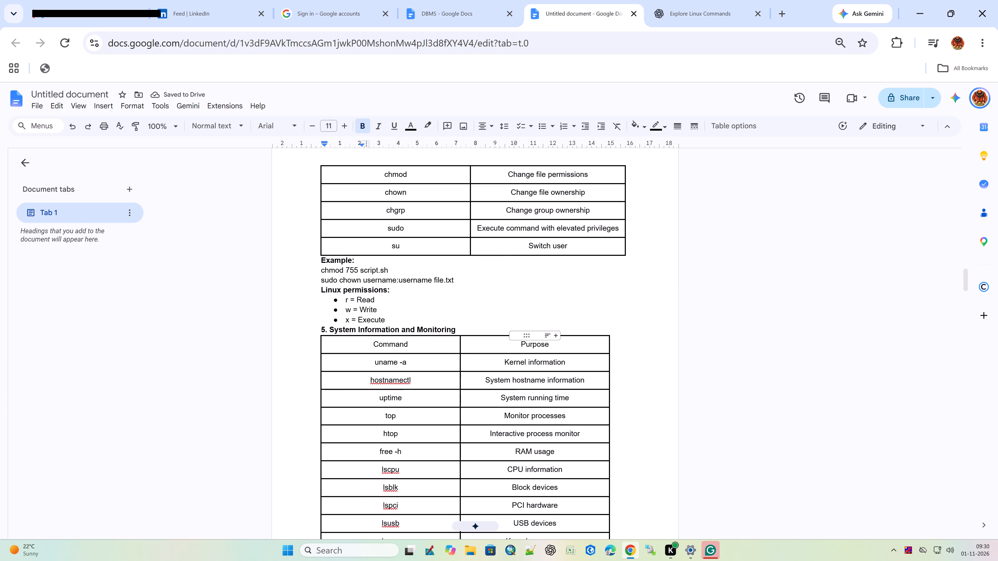
{"action": "left_click_drag", "start_coordinate": [579, 344], "coordinate": [358, 346]}
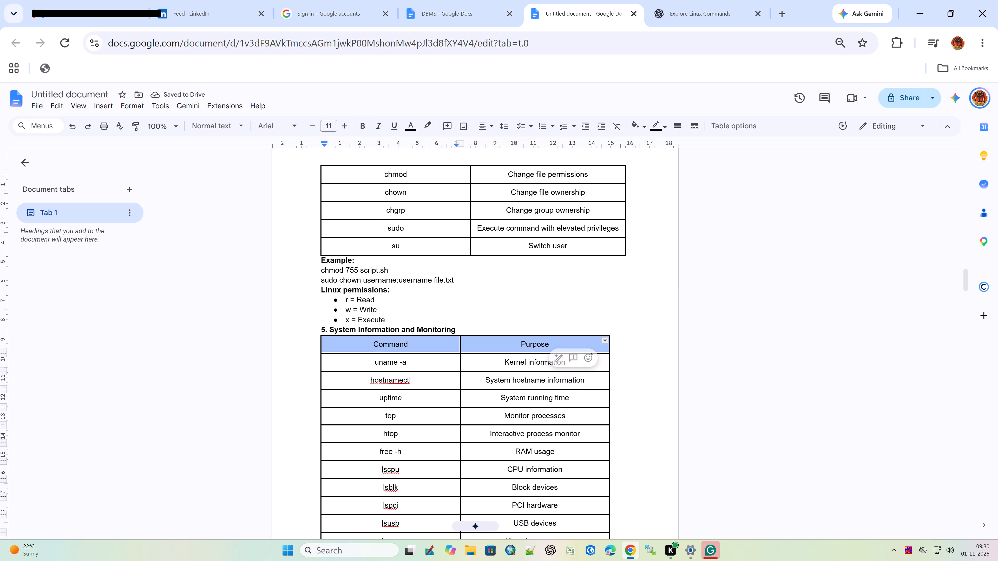
{"action": "key", "text": "ctrl+b"}
Widen the System Information and Monitoring table slightly to about 15.5 cm, closer to the width of the tables above it.
{"action": "scroll", "coordinate": [329, 358], "scroll_direction": "up", "scroll_amount": 6}
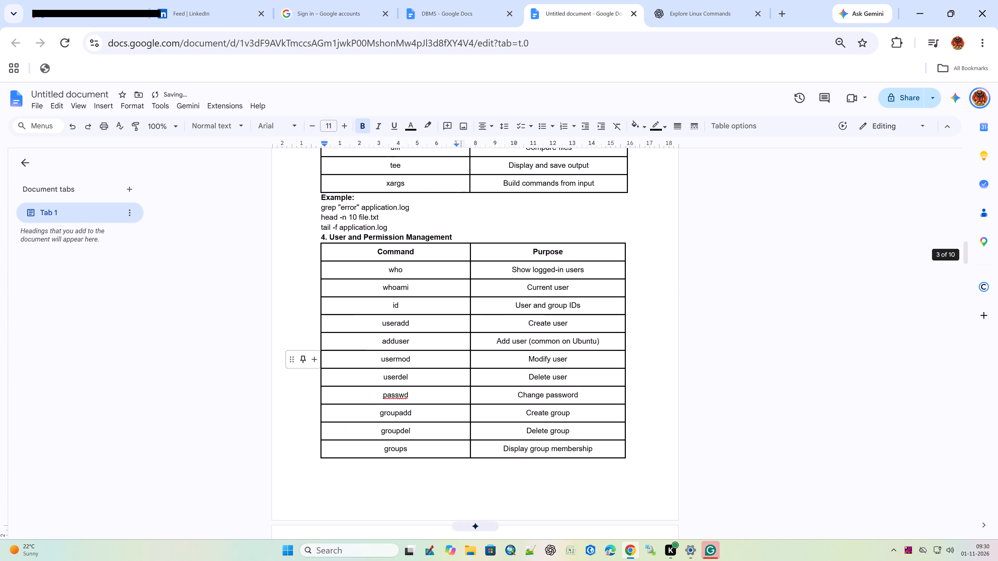
{"action": "scroll", "coordinate": [504, 343], "scroll_direction": "down", "scroll_amount": 8}
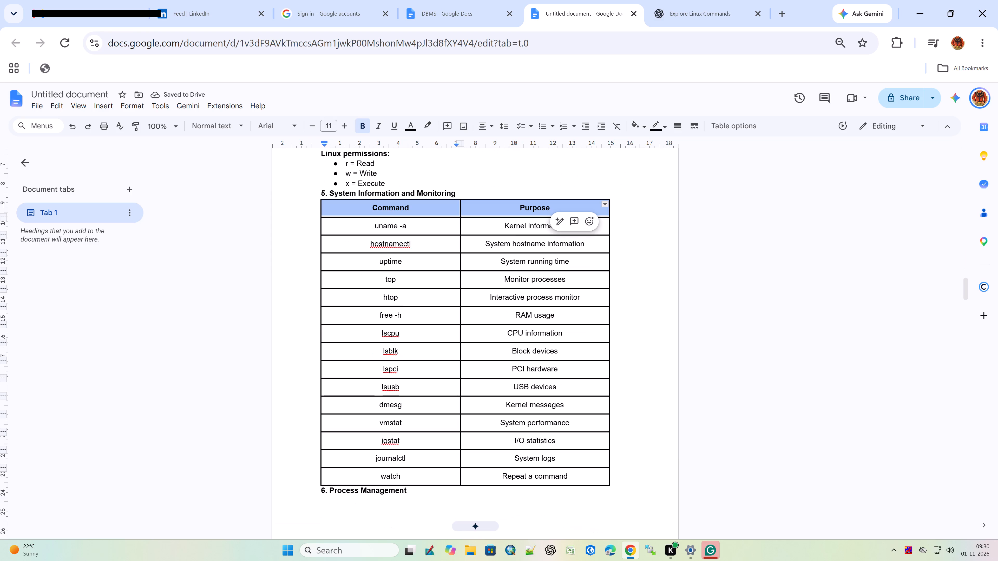
{"action": "left_click_drag", "start_coordinate": [609, 287], "coordinate": [621, 286]}
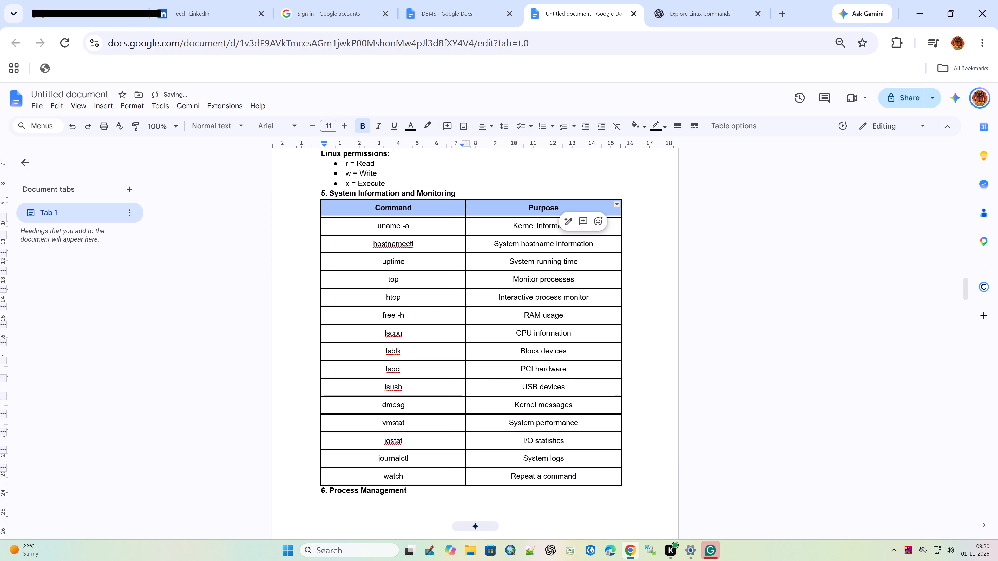
Widen the Process Management table to about 15.5 cm, with its Command column about 7.5 cm wide.
{"action": "scroll", "coordinate": [459, 396], "scroll_direction": "down", "scroll_amount": 4}
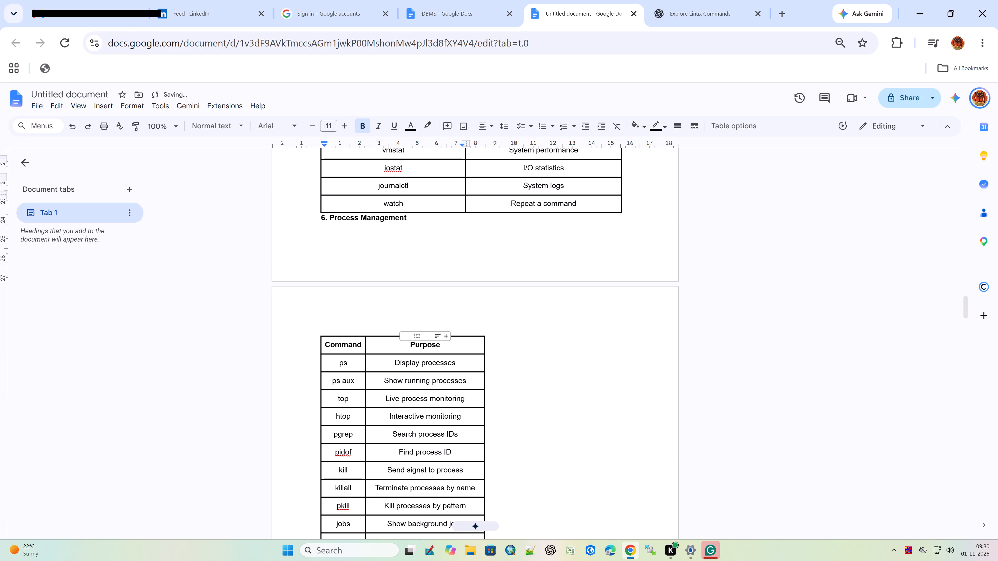
{"action": "left_click_drag", "start_coordinate": [484, 348], "coordinate": [622, 357]}
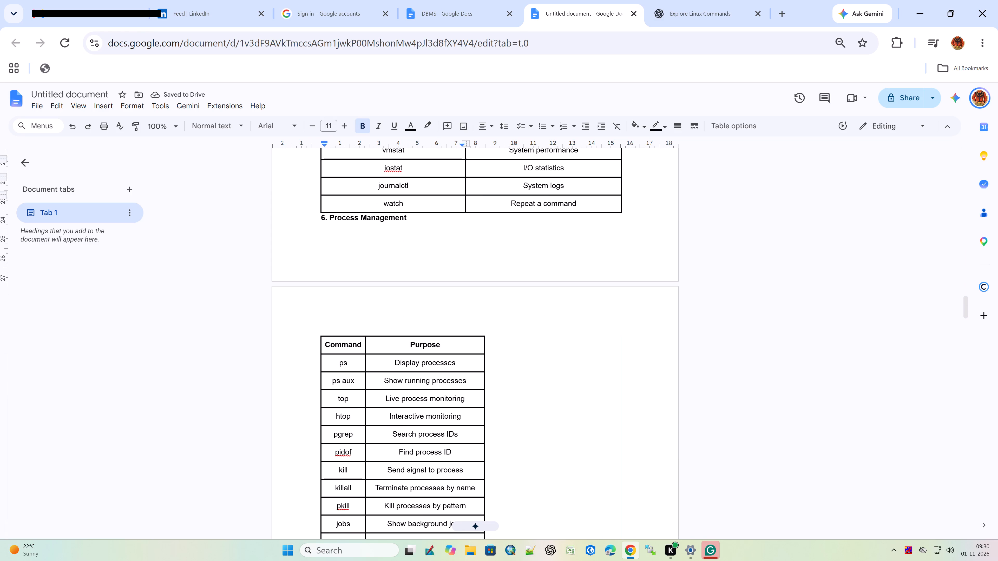
{"action": "left_click_drag", "start_coordinate": [622, 357], "coordinate": [623, 357]}
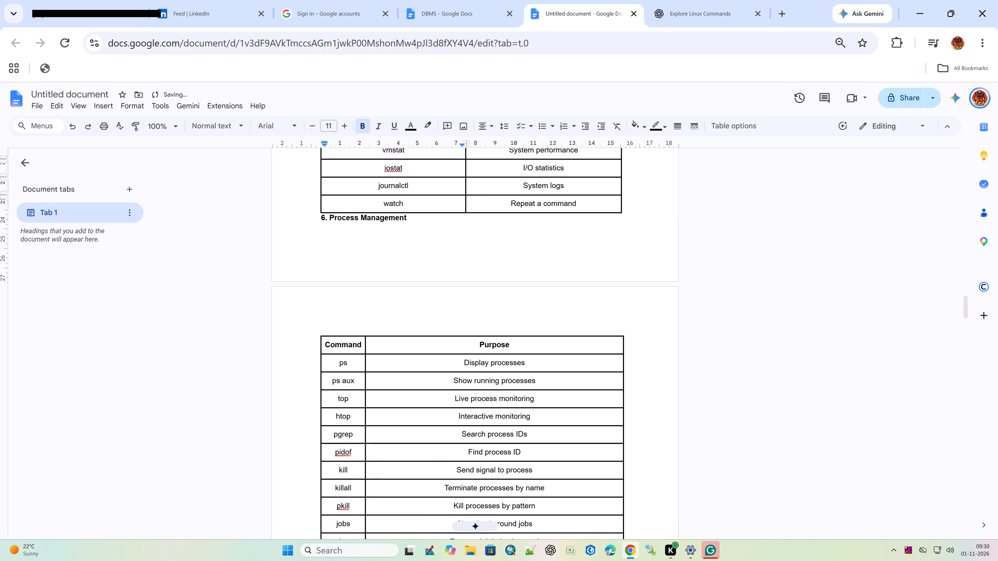
{"action": "left_click_drag", "start_coordinate": [366, 384], "coordinate": [465, 394]}
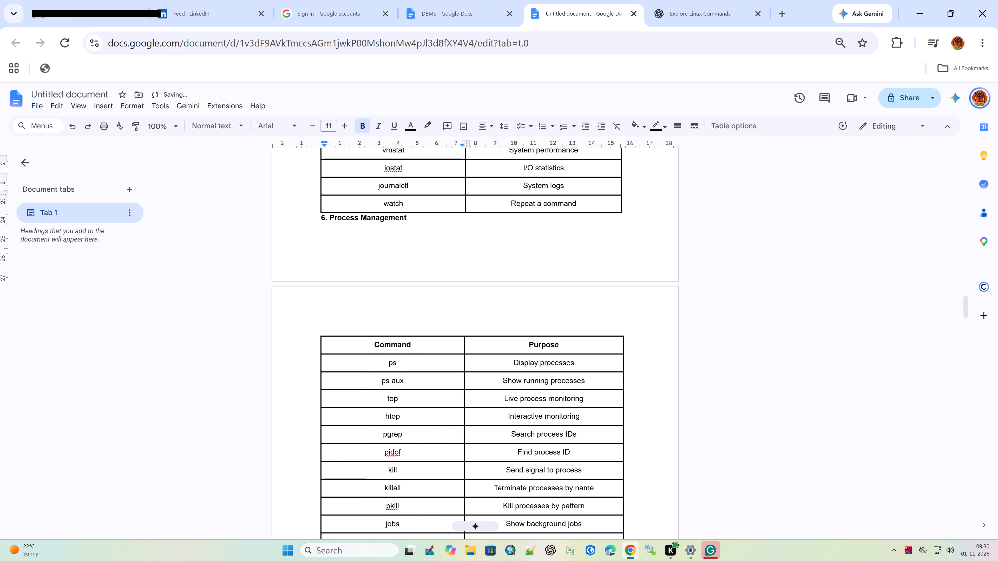
Review the formatting of the earlier sections, from System Information and Monitoring back to the file and directory commands table.
{"action": "scroll", "coordinate": [457, 394], "scroll_direction": "down", "scroll_amount": 2}
{"action": "scroll", "coordinate": [456, 394], "scroll_direction": "up", "scroll_amount": 10}
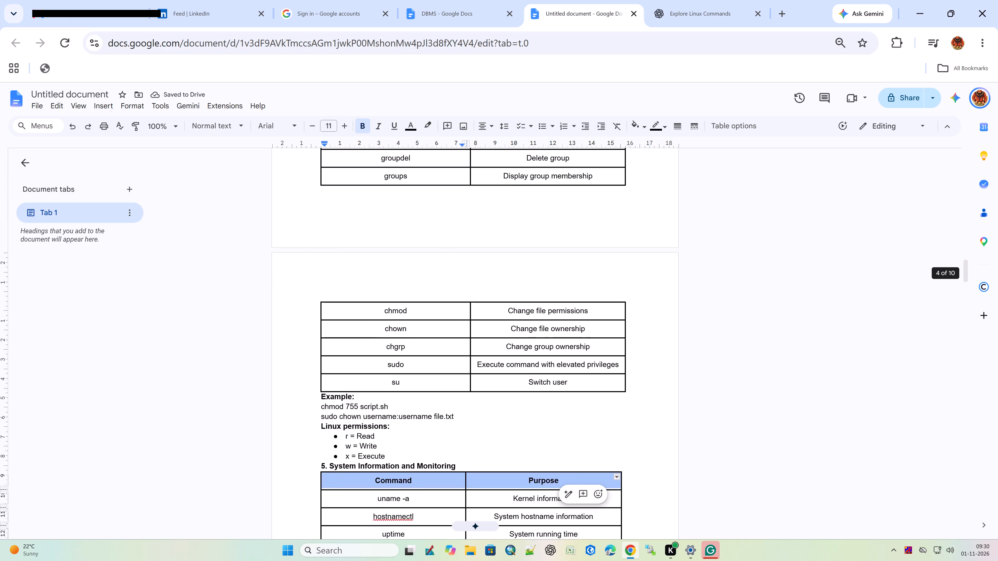
{"action": "scroll", "coordinate": [455, 393], "scroll_direction": "up", "scroll_amount": 14}
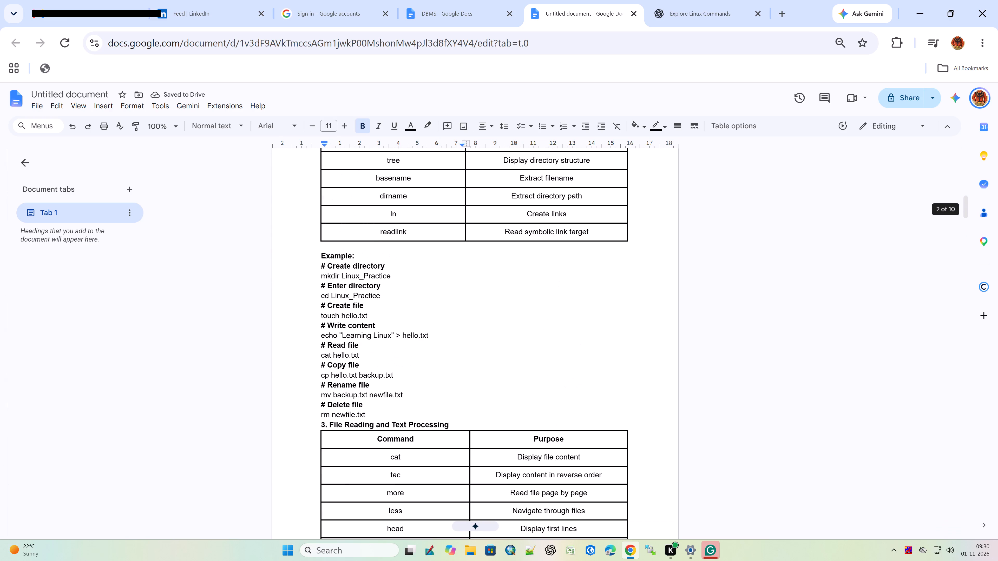
{"action": "scroll", "coordinate": [454, 393], "scroll_direction": "up", "scroll_amount": 20}
{"action": "scroll", "coordinate": [454, 393], "scroll_direction": "down", "scroll_amount": 6}
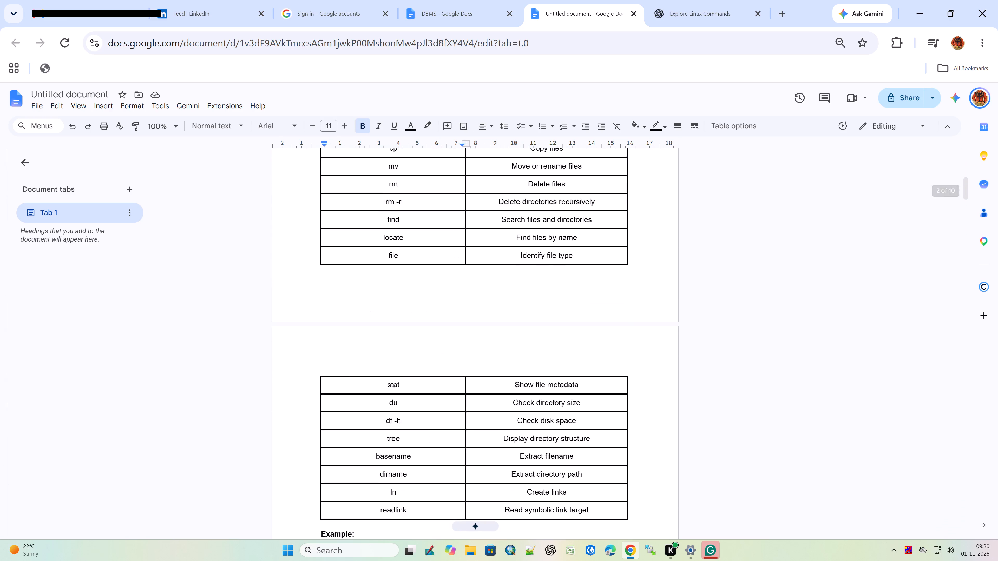
Insert a blank line between the first commands table and the 2. File and Directory Management heading.
{"action": "scroll", "coordinate": [388, 348], "scroll_direction": "up", "scroll_amount": 1}
{"action": "scroll", "coordinate": [385, 345], "scroll_direction": "down", "scroll_amount": 2}
{"action": "scroll", "coordinate": [385, 345], "scroll_direction": "up", "scroll_amount": 7}
{"action": "scroll", "coordinate": [323, 474], "scroll_direction": "down", "scroll_amount": 2}
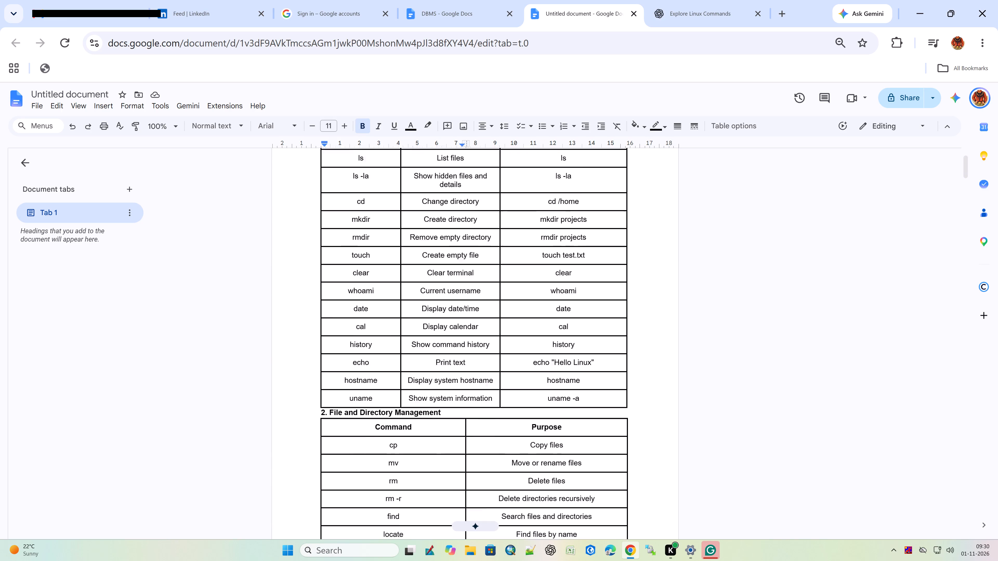
{"action": "left_click", "coordinate": [324, 388]}
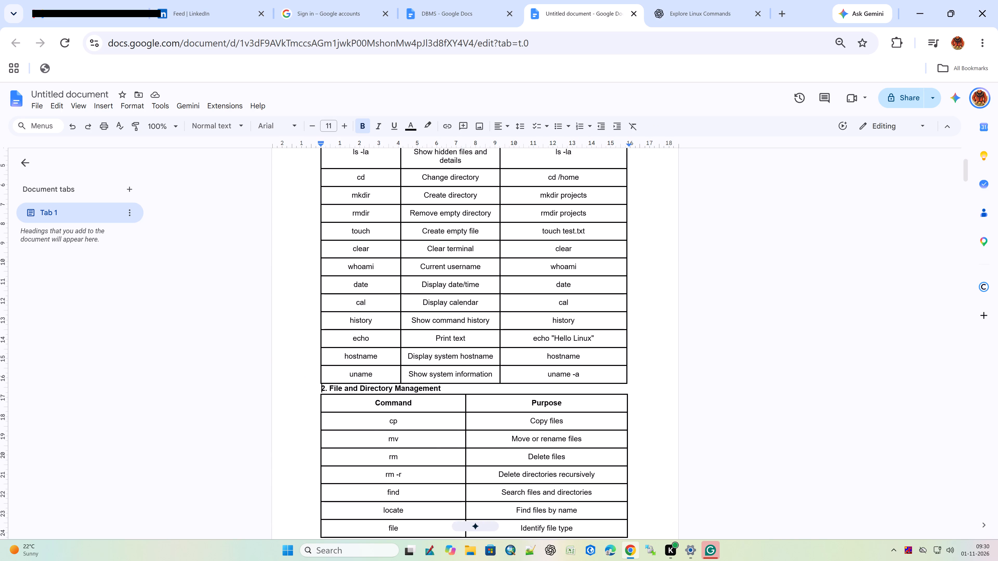
{"action": "key", "text": "Return"}
Insert a blank line after the rm newfile.txt example, above the 3. File Reading and Text Processing heading.
{"action": "scroll", "coordinate": [992, 238], "scroll_direction": "down", "scroll_amount": 4}
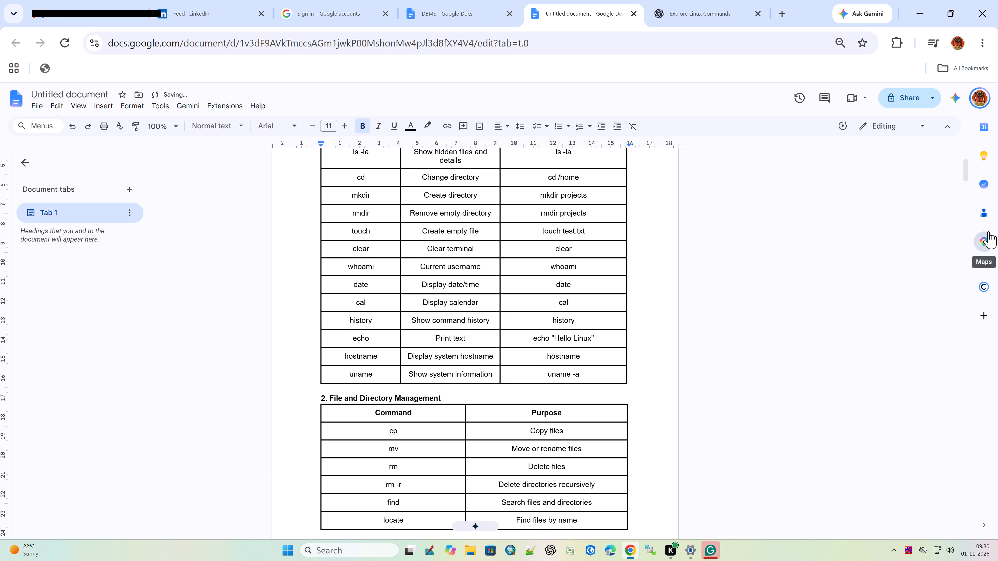
{"action": "scroll", "coordinate": [538, 262], "scroll_direction": "down", "scroll_amount": 3}
{"action": "scroll", "coordinate": [149, 410], "scroll_direction": "down", "scroll_amount": 4}
{"action": "scroll", "coordinate": [349, 383], "scroll_direction": "down", "scroll_amount": 3}
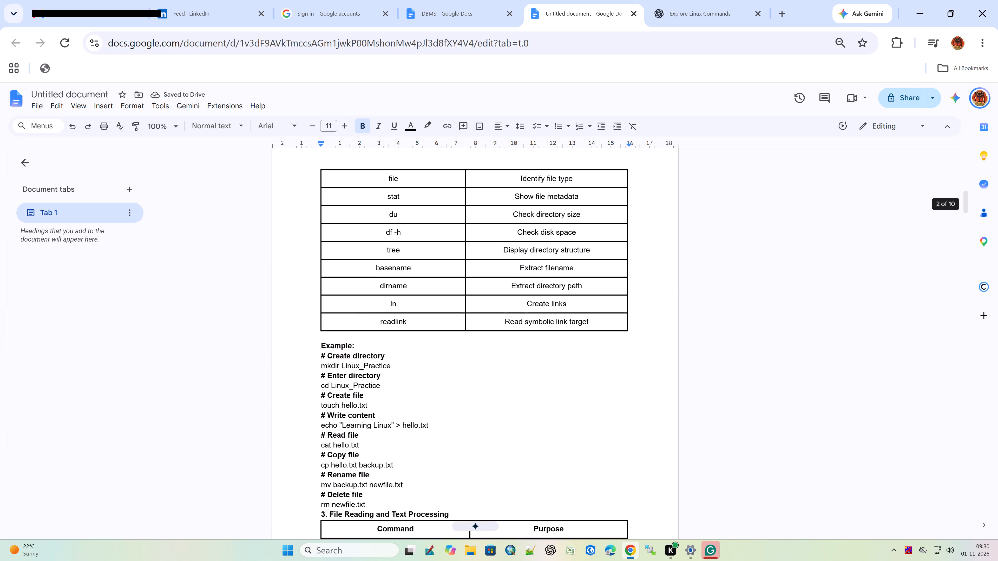
{"action": "scroll", "coordinate": [346, 371], "scroll_direction": "down", "scroll_amount": 1}
{"action": "left_click", "coordinate": [384, 301]}
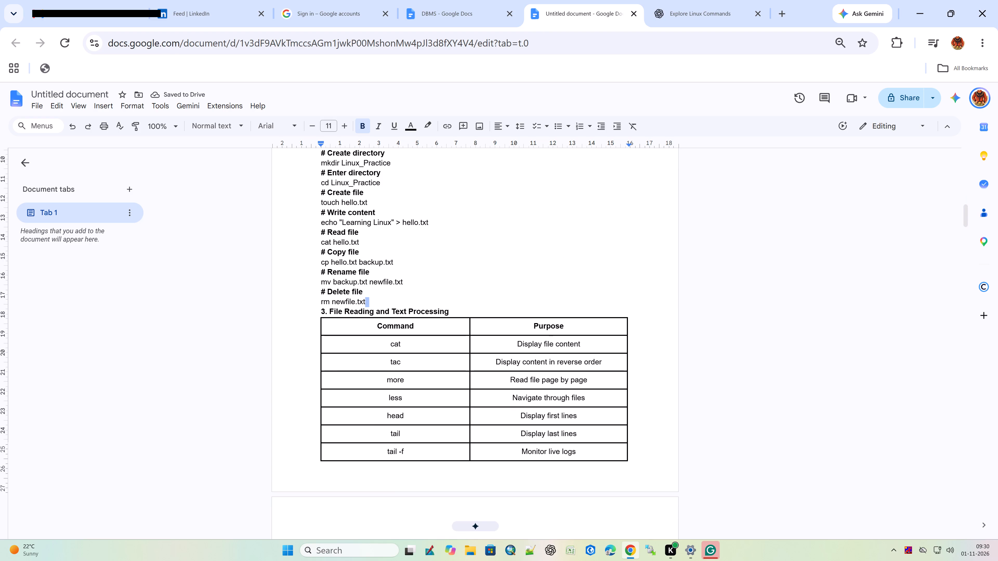
{"action": "key", "text": "Return"}
Insert a blank line after the tail -f application.log example, above the 4. User and Permission Management heading.
{"action": "scroll", "coordinate": [364, 346], "scroll_direction": "down", "scroll_amount": 7}
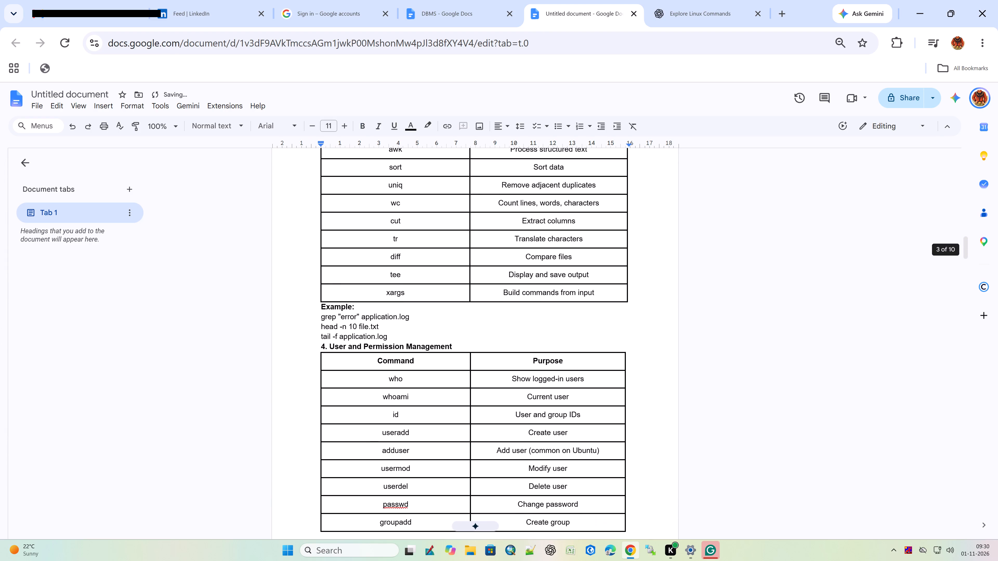
{"action": "left_click", "coordinate": [396, 338]}
{"action": "key", "text": "Return"}
Insert a blank line without a bullet after the x = Execute item, above the 5. System Information and Monitoring heading.
{"action": "scroll", "coordinate": [388, 360], "scroll_direction": "down", "scroll_amount": 7}
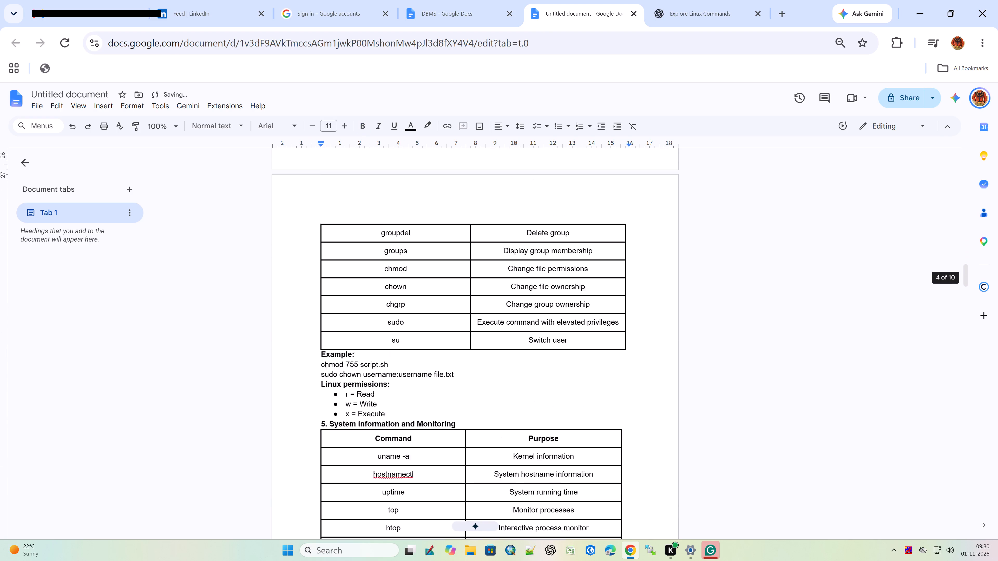
{"action": "left_click", "coordinate": [415, 361]}
{"action": "key", "text": "Return"}
{"action": "scroll", "coordinate": [416, 365], "scroll_direction": "down", "scroll_amount": 4}
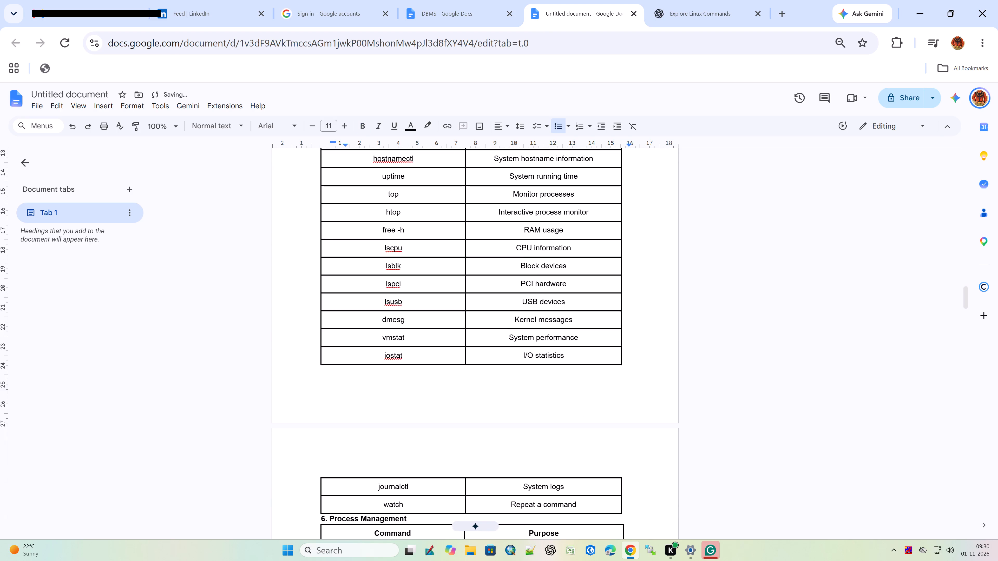
{"action": "key", "text": "space"}
{"action": "scroll", "coordinate": [421, 352], "scroll_direction": "down", "scroll_amount": 1}
{"action": "scroll", "coordinate": [423, 343], "scroll_direction": "up", "scroll_amount": 5}
{"action": "key", "text": "BackSpace"}
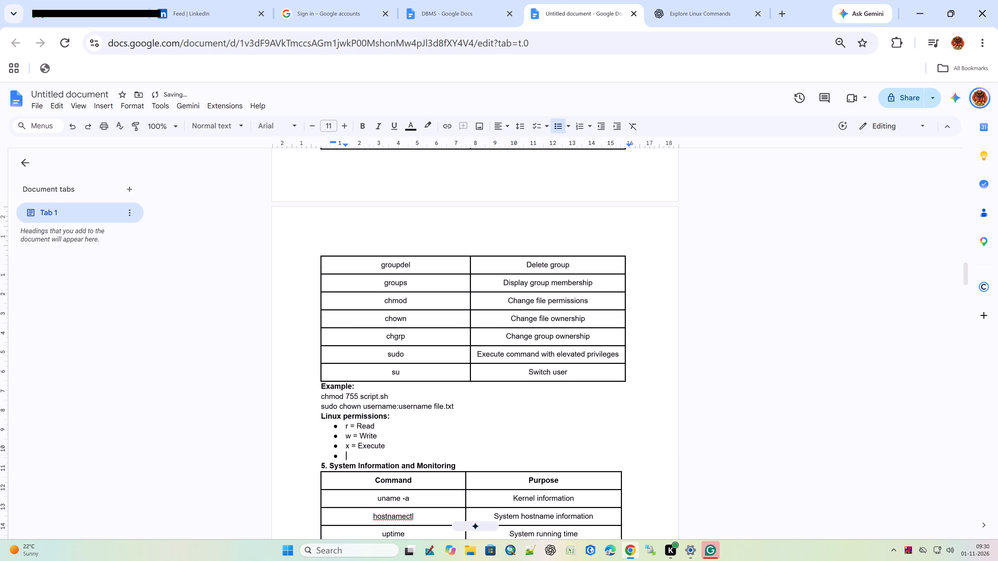
{"action": "key", "text": "BackSpace"}
Insert a blank line between the System Information and Monitoring table and the 6. Process Management heading.
{"action": "scroll", "coordinate": [424, 343], "scroll_direction": "down", "scroll_amount": 3}
{"action": "scroll", "coordinate": [424, 343], "scroll_direction": "up", "scroll_amount": 1}
{"action": "scroll", "coordinate": [426, 343], "scroll_direction": "down", "scroll_amount": 7}
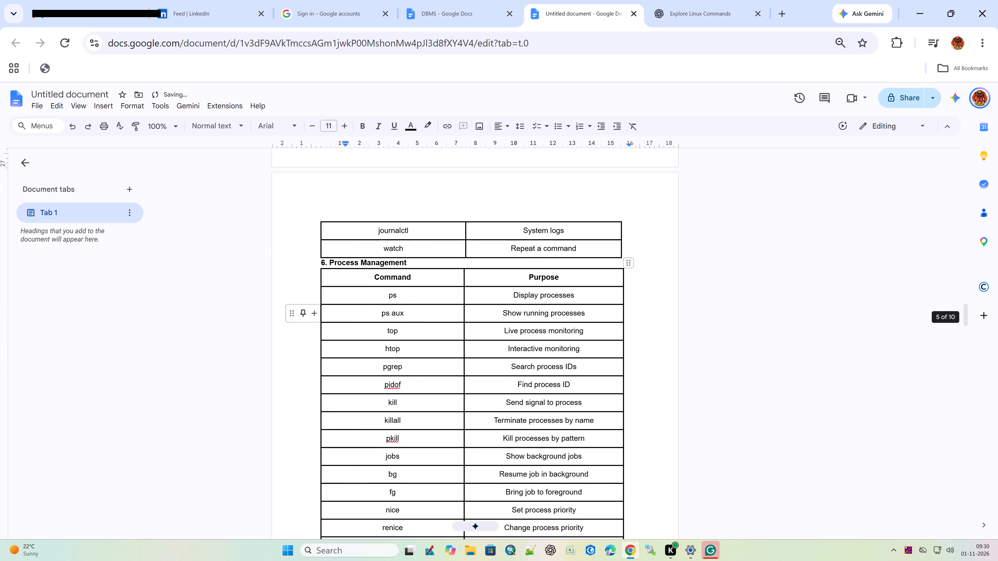
{"action": "left_click", "coordinate": [628, 253]}
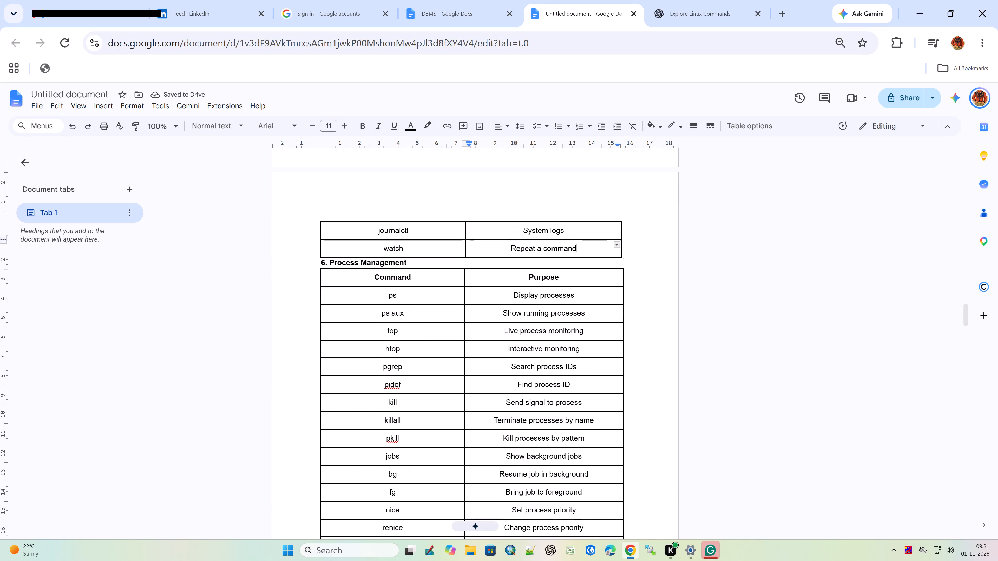
{"action": "key", "text": "Left"}
{"action": "key", "text": "Right"}
{"action": "key", "text": "Right"}
{"action": "key", "text": "Return"}
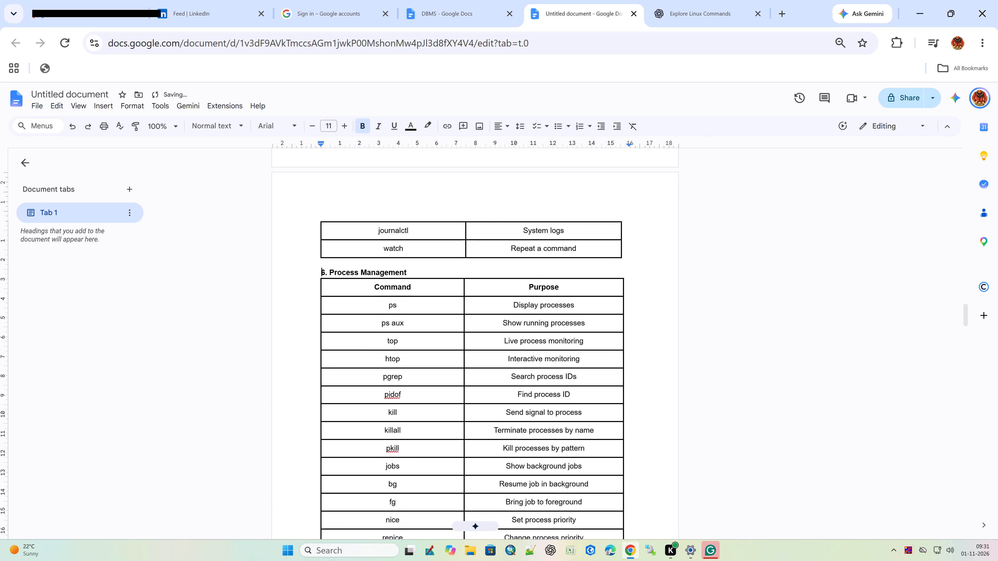
Make the Example: label below the Process Management table and the 7. Networking Commands heading bold.
{"action": "scroll", "coordinate": [358, 423], "scroll_direction": "down", "scroll_amount": 5}
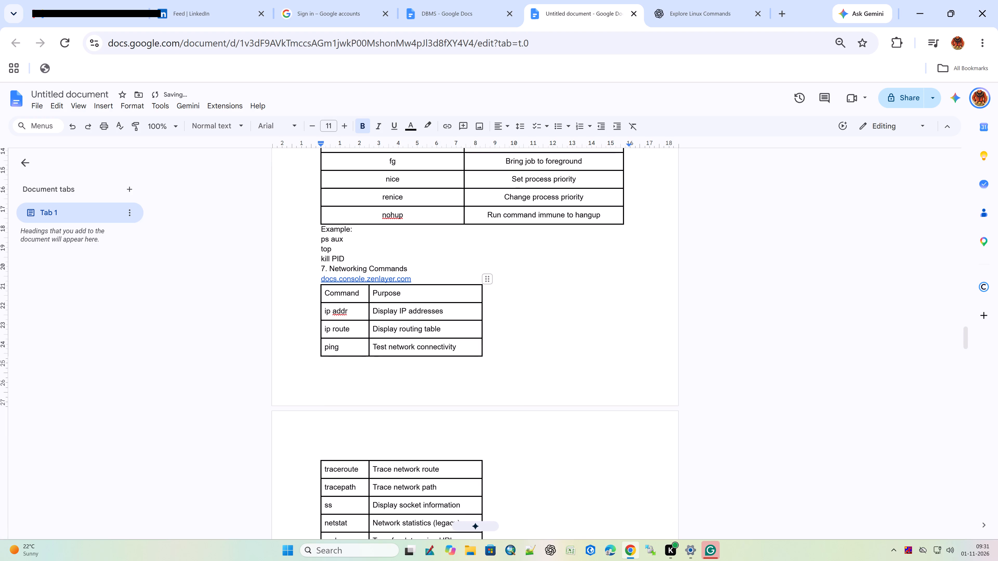
{"action": "left_click_drag", "start_coordinate": [368, 233], "coordinate": [283, 233]}
{"action": "key", "text": "ctrl+b"}
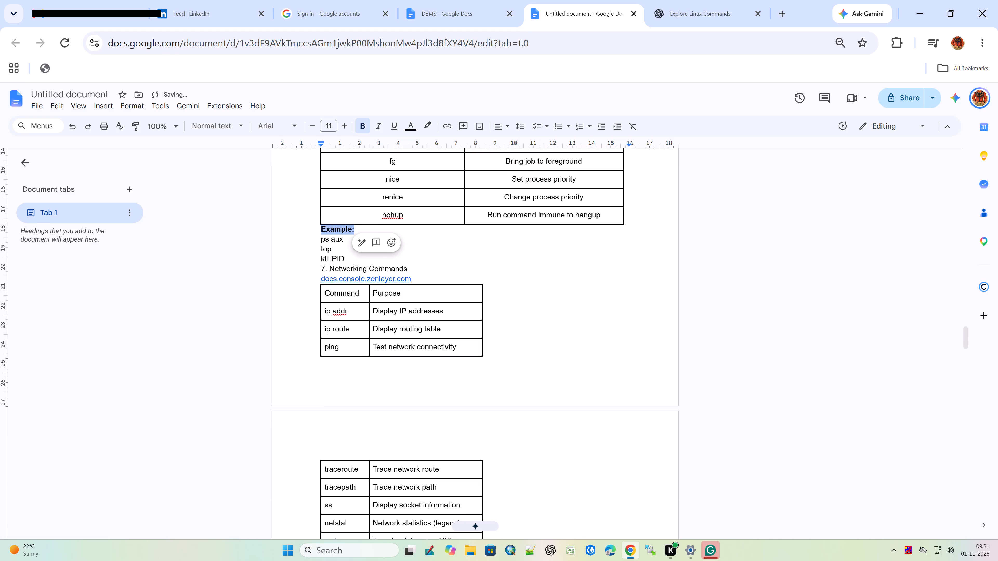
{"action": "left_click_drag", "start_coordinate": [409, 266], "coordinate": [315, 268]}
{"action": "key", "text": "ctrl+b"}
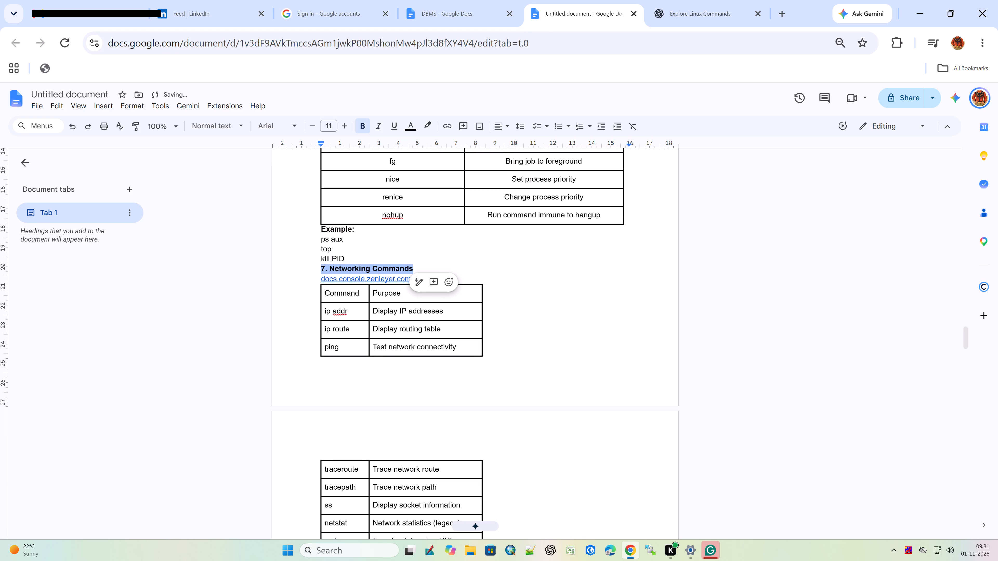
Make the Command and Purpose header row of the Networking Commands table bold.
{"action": "left_click_drag", "start_coordinate": [399, 293], "coordinate": [312, 298]}
{"action": "key", "text": "ctrl+b"}
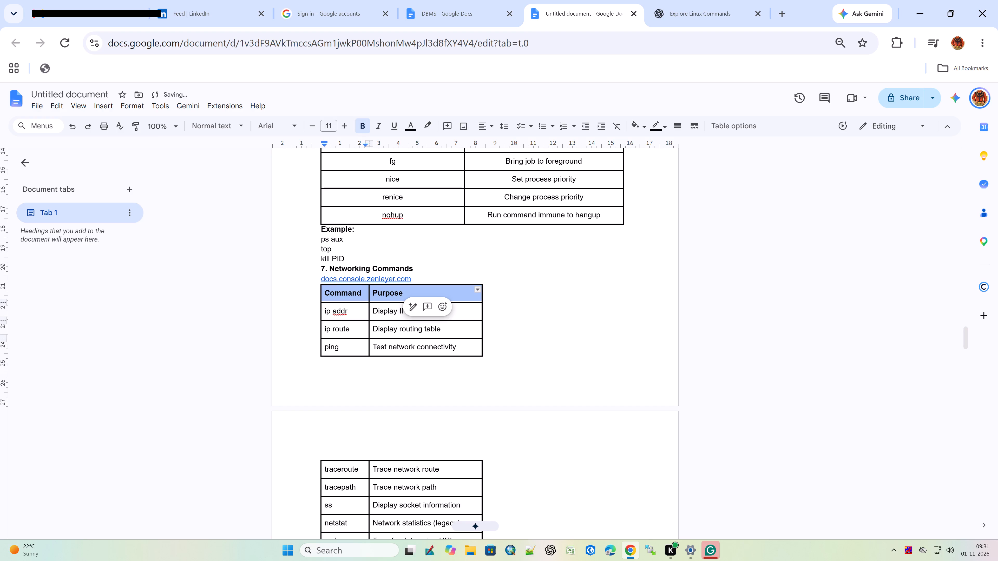
Open the docs.console.zenlayer.com link under the Networking Commands heading and examine the linked page down to its Step 3 section.
{"action": "left_click", "coordinate": [388, 274]}
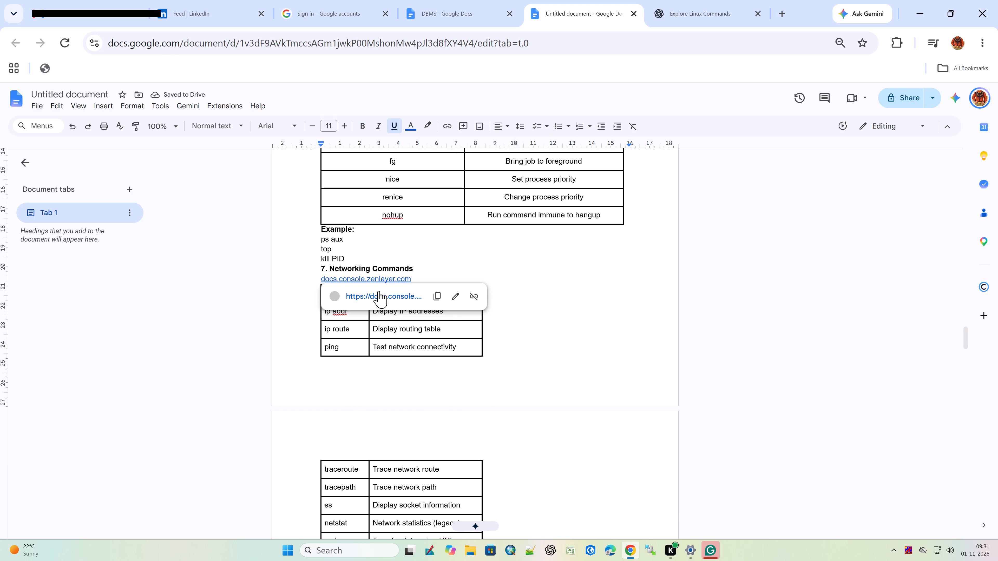
{"action": "left_click", "coordinate": [378, 296]}
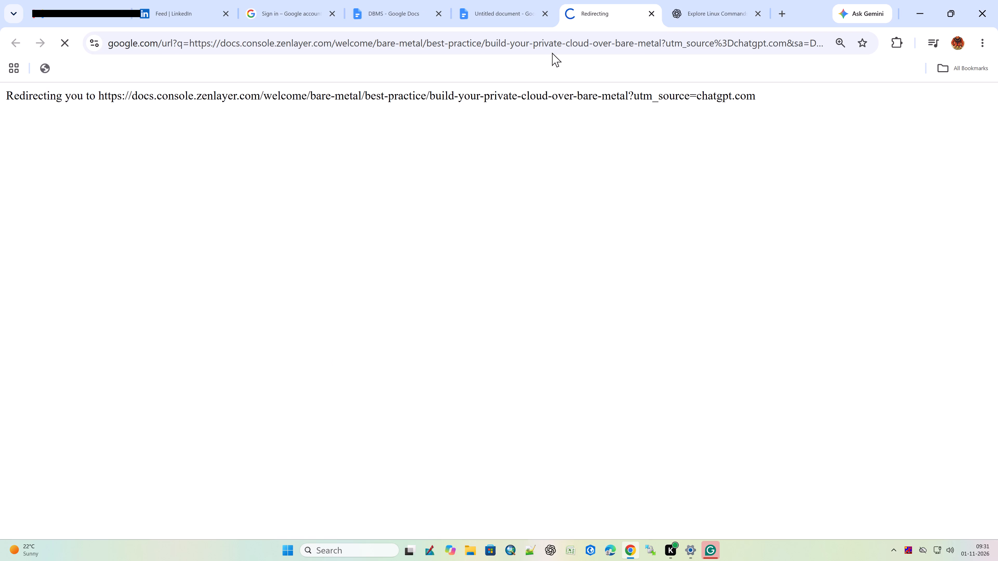
{"action": "scroll", "coordinate": [539, 160], "scroll_direction": "down", "scroll_amount": 5}
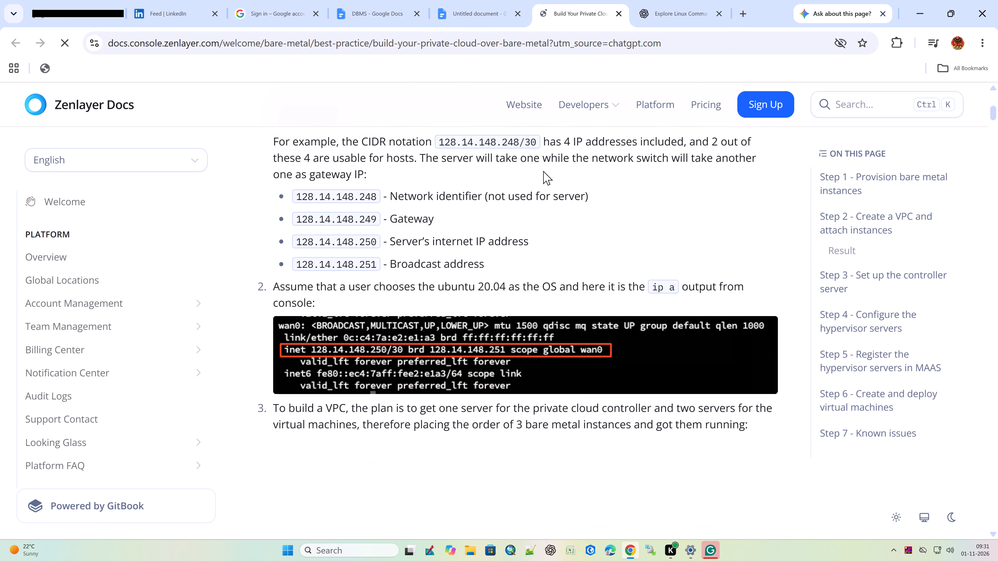
{"action": "scroll", "coordinate": [543, 171], "scroll_direction": "down", "scroll_amount": 8}
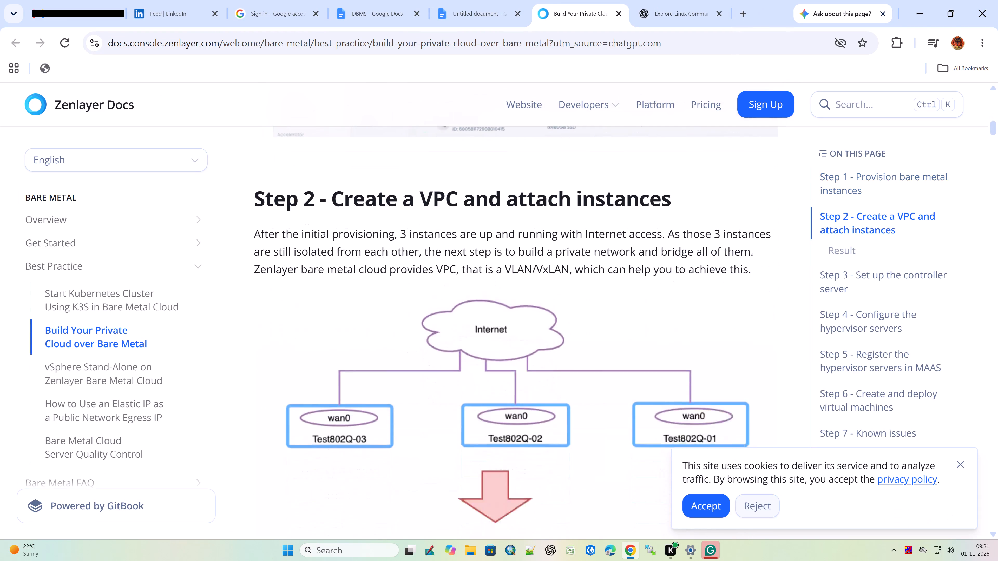
{"action": "scroll", "coordinate": [542, 169], "scroll_direction": "down", "scroll_amount": 8}
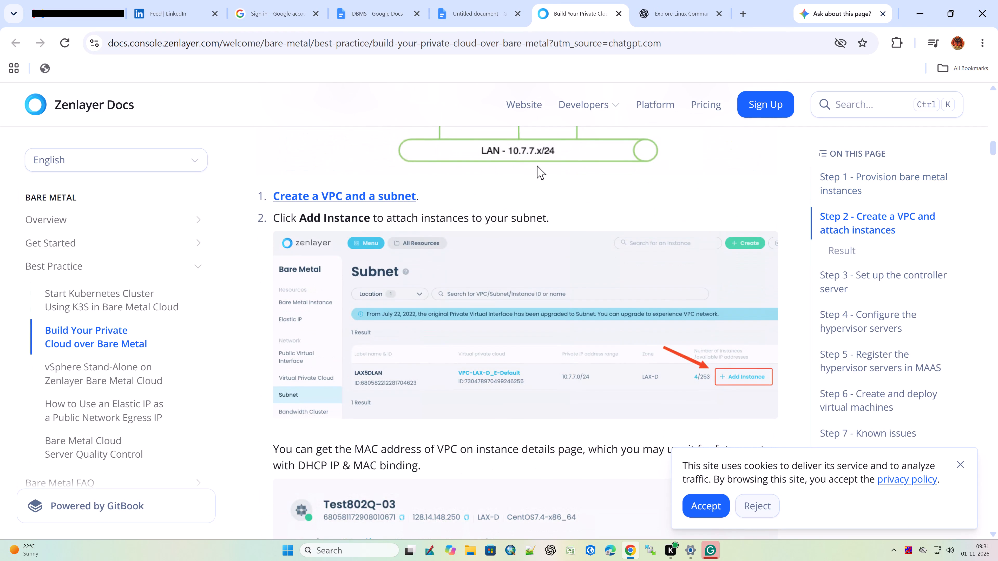
{"action": "scroll", "coordinate": [537, 165], "scroll_direction": "down", "scroll_amount": 6}
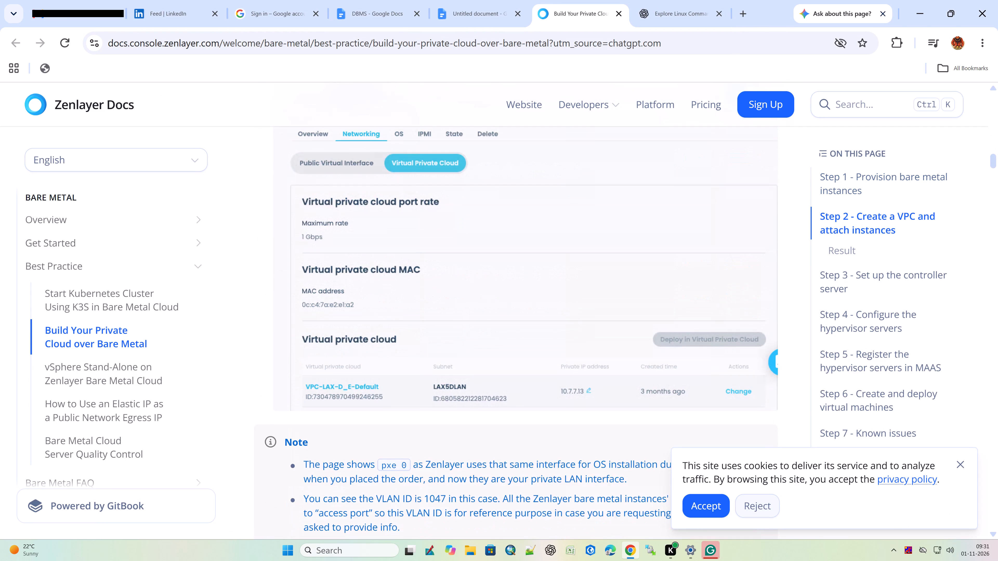
{"action": "scroll", "coordinate": [537, 165], "scroll_direction": "down", "scroll_amount": 13}
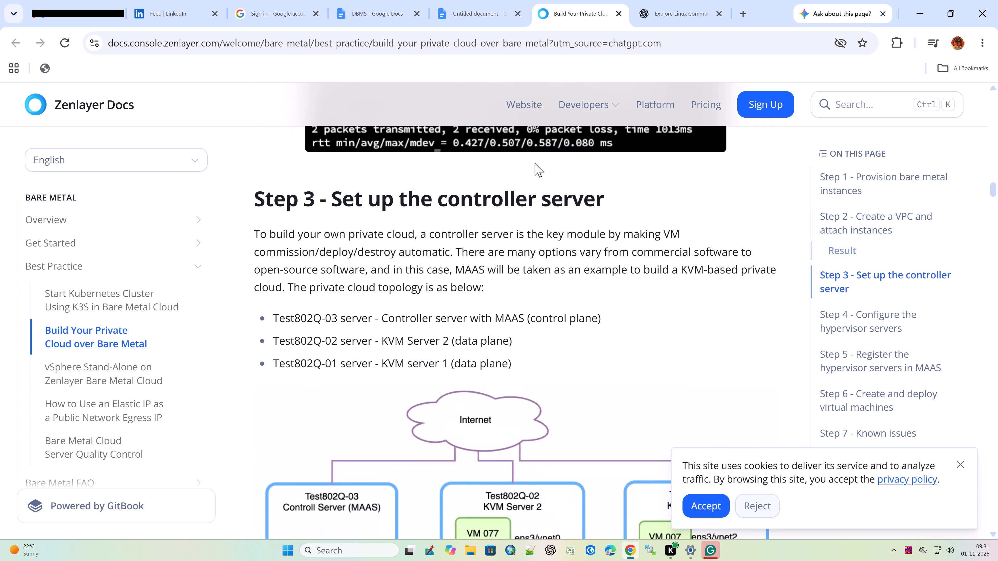
{"action": "scroll", "coordinate": [535, 153], "scroll_direction": "down", "scroll_amount": 5}
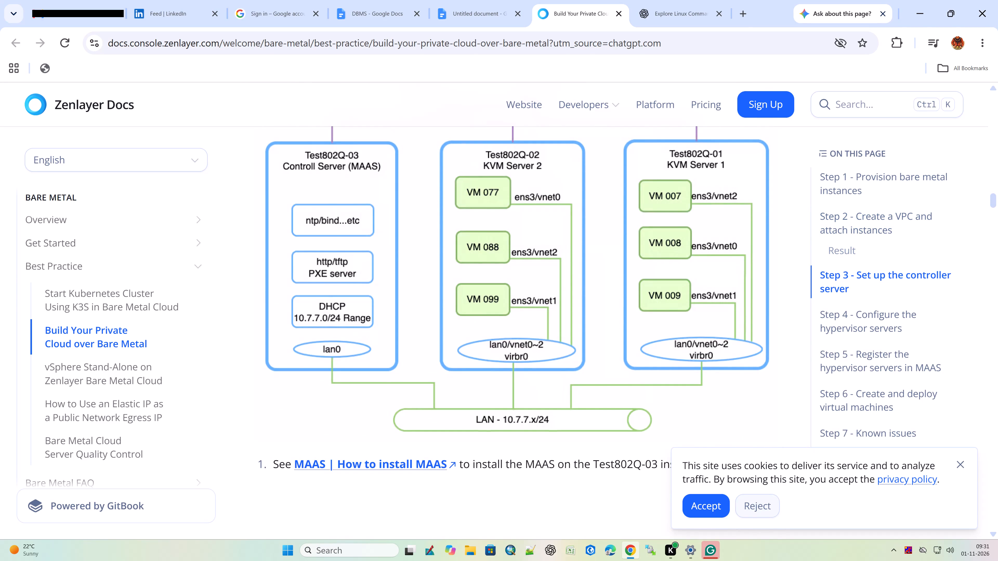
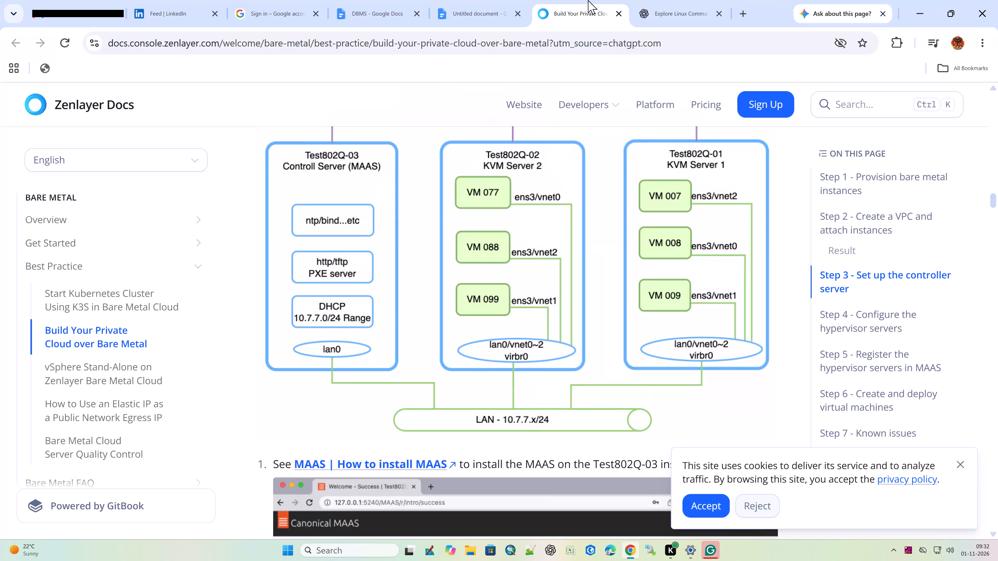
Close the Zenlayer Docs page and return to the untitled Linux commands document.
{"action": "left_click", "coordinate": [620, 11]}
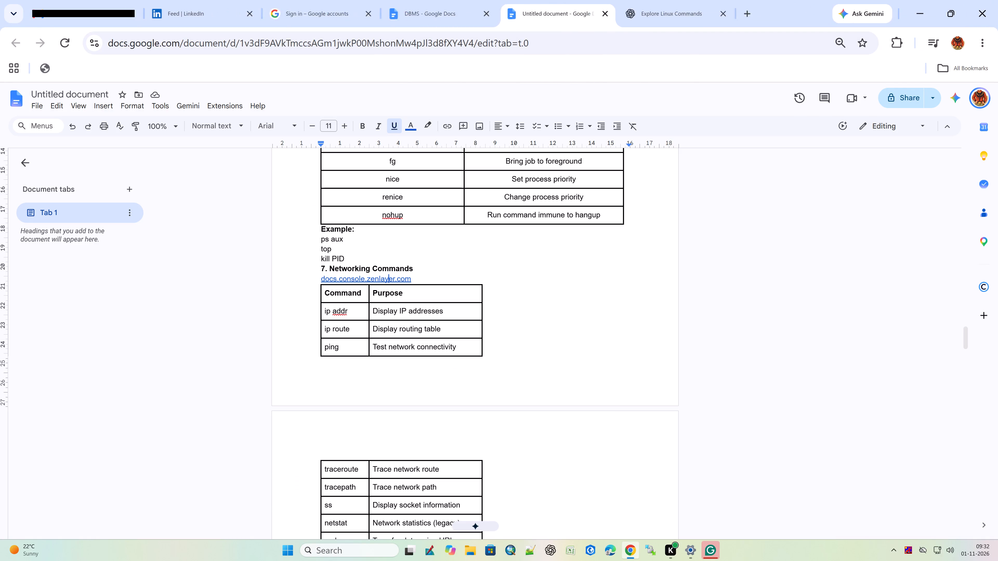
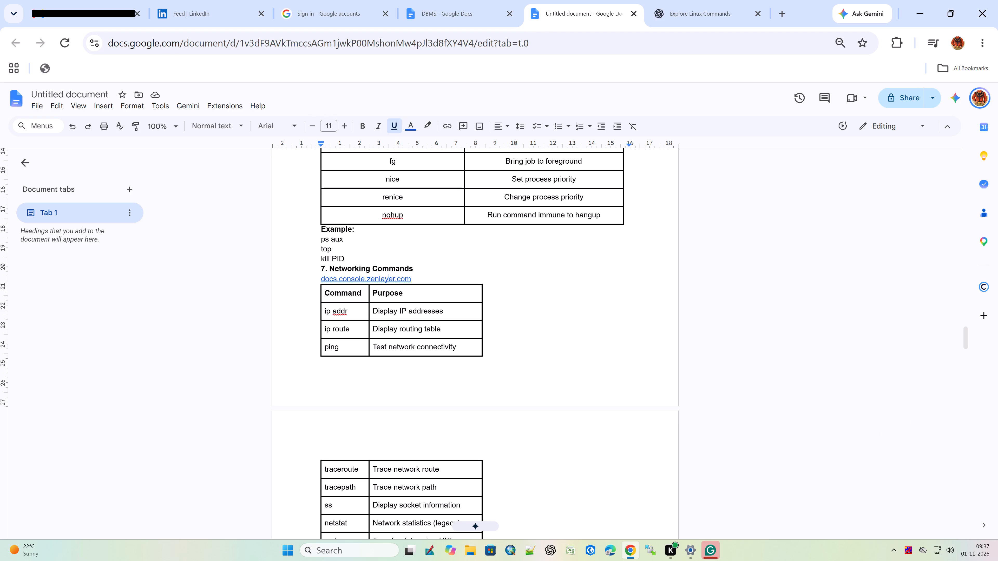
Delete the docs.console.zenlayer.com link beneath the "7. Networking Commands" heading.
{"action": "left_click_drag", "start_coordinate": [437, 275], "coordinate": [316, 283]}
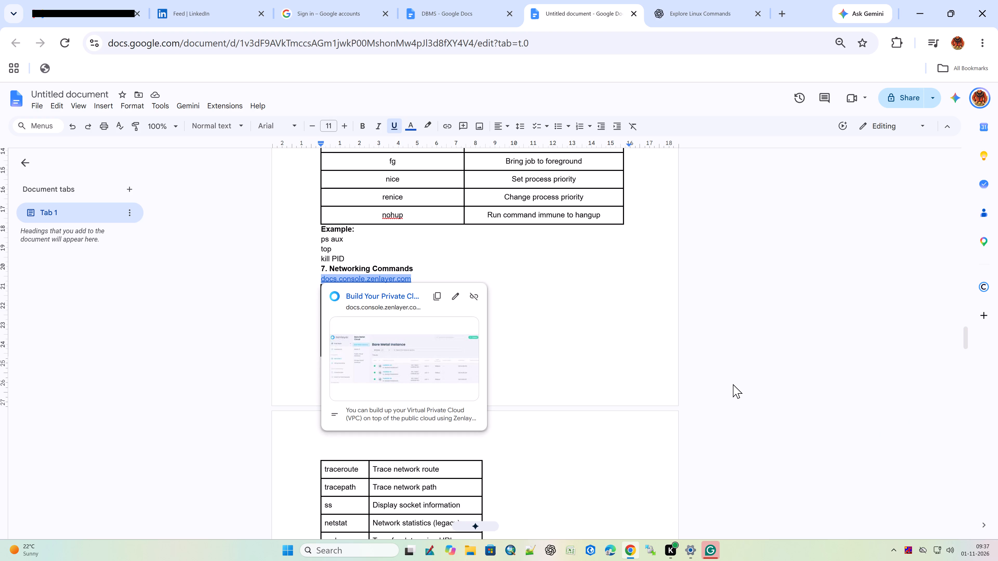
{"action": "key", "text": "BackSpace"}
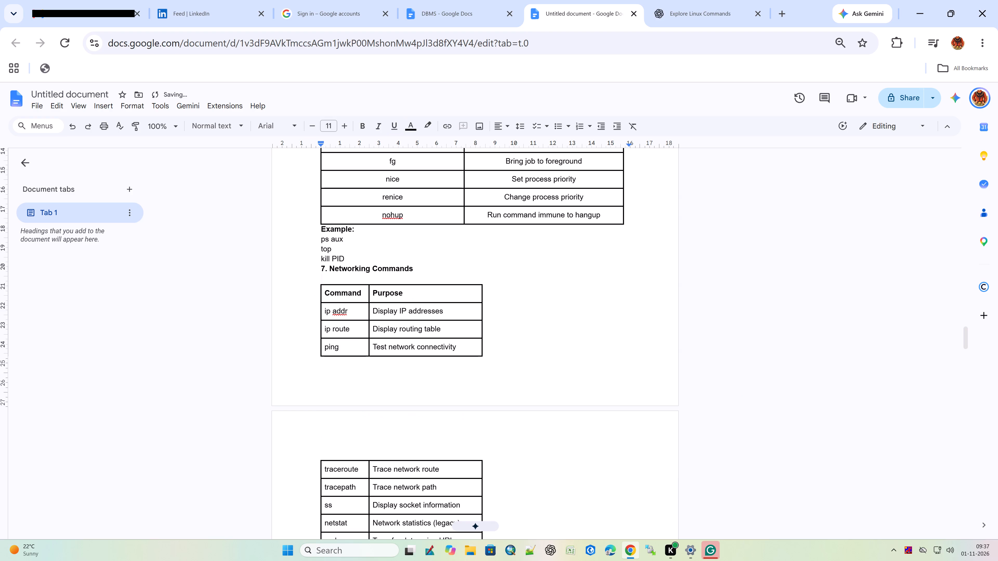
Widen the Networking Commands table to nearly the full text width and move its column divider to about the middle.
{"action": "left_click_drag", "start_coordinate": [483, 306], "coordinate": [488, 306]}
{"action": "left_click_drag", "start_coordinate": [488, 306], "coordinate": [620, 305]}
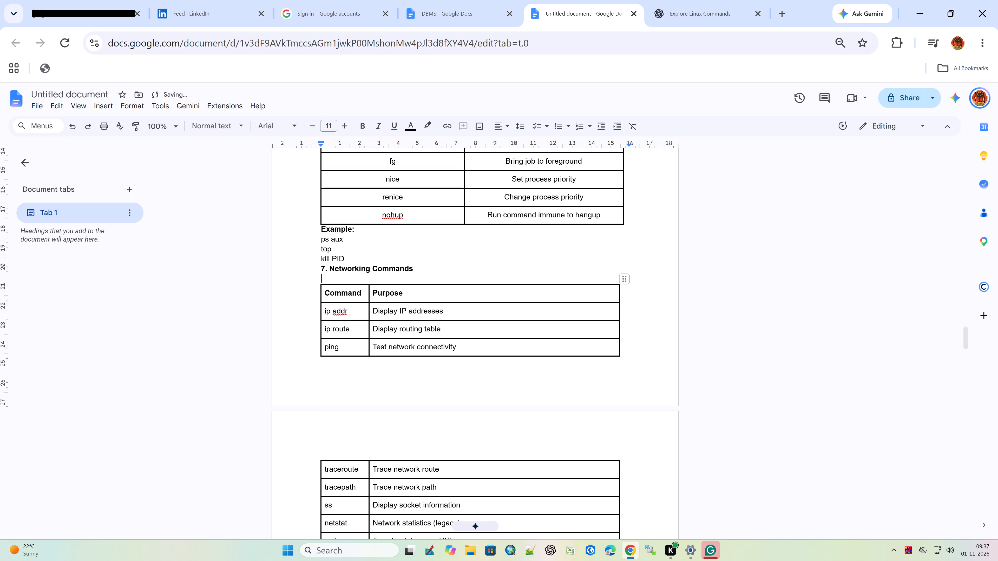
{"action": "left_click_drag", "start_coordinate": [369, 312], "coordinate": [491, 305]}
{"action": "left_click_drag", "start_coordinate": [491, 305], "coordinate": [465, 310]}
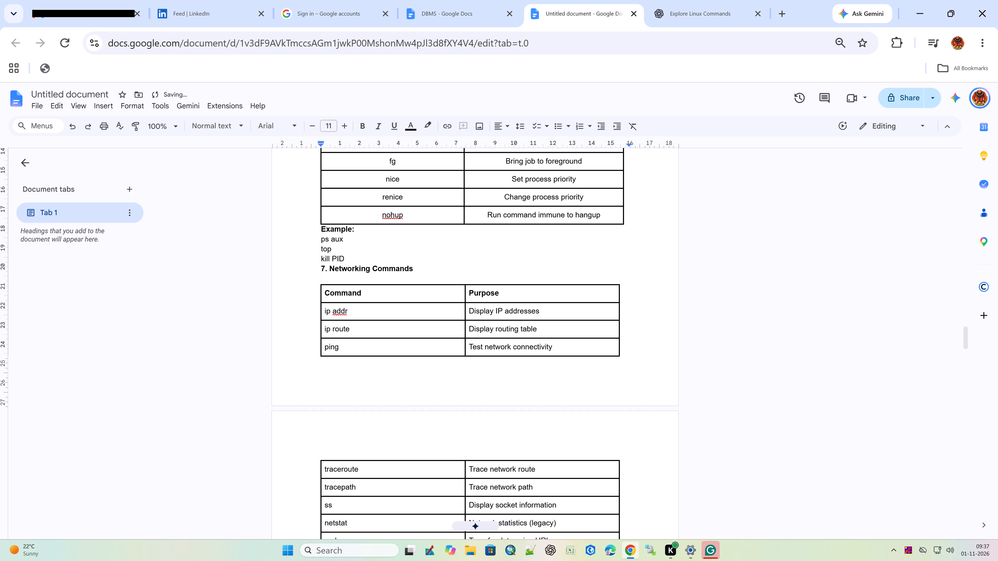
Centre the text in all rows of the Networking Commands table, from the header row through nmap.
{"action": "scroll", "coordinate": [471, 385], "scroll_direction": "down", "scroll_amount": 3}
{"action": "scroll", "coordinate": [469, 318], "scroll_direction": "up", "scroll_amount": 3}
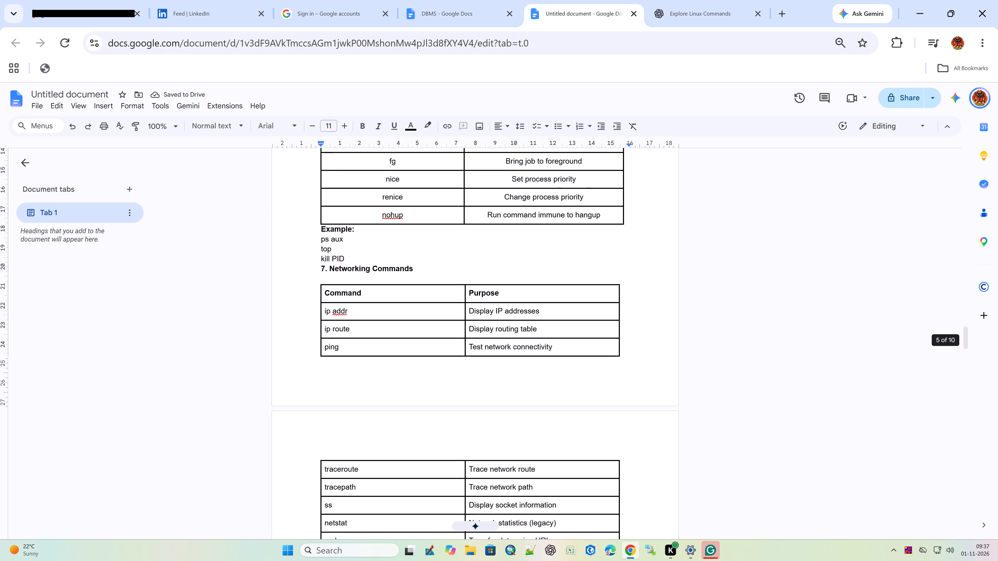
{"action": "left_click_drag", "start_coordinate": [325, 293], "coordinate": [325, 293]}
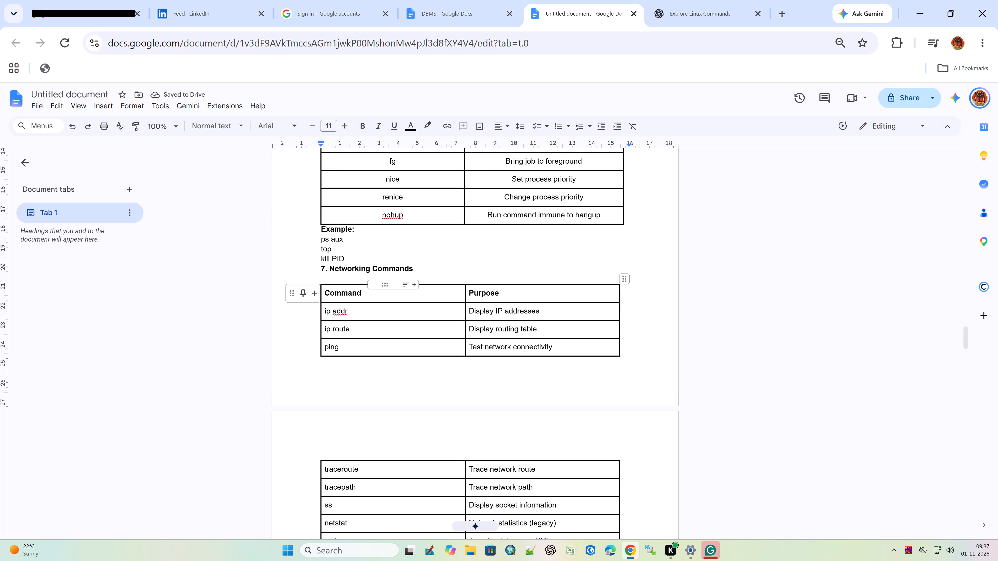
{"action": "left_click_drag", "start_coordinate": [325, 293], "coordinate": [434, 361]}
{"action": "scroll", "coordinate": [427, 356], "scroll_direction": "down", "scroll_amount": 7}
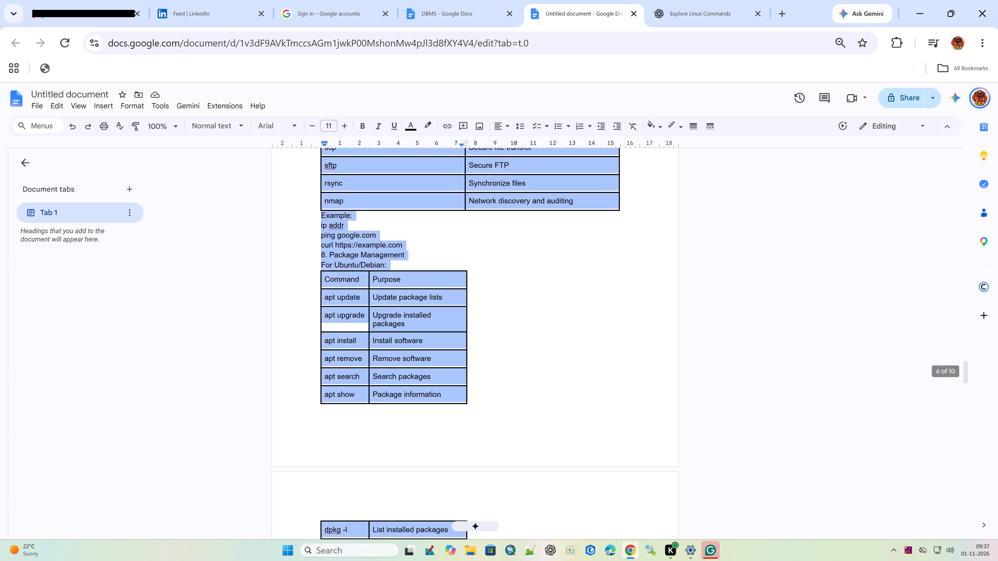
{"action": "left_click_drag", "start_coordinate": [434, 361], "coordinate": [540, 154]}
{"action": "scroll", "coordinate": [507, 243], "scroll_direction": "up", "scroll_amount": 5}
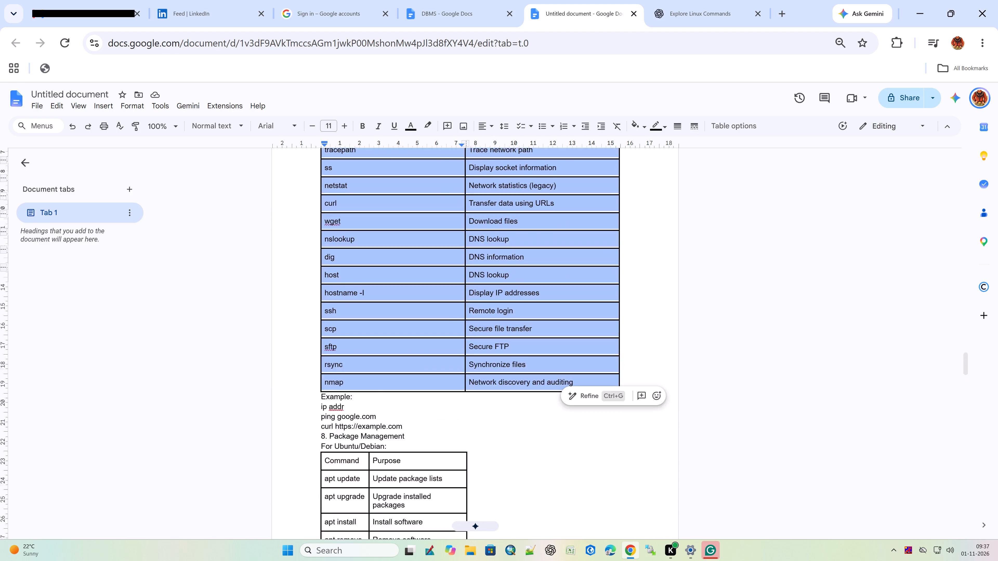
{"action": "scroll", "coordinate": [508, 242], "scroll_direction": "up", "scroll_amount": 4}
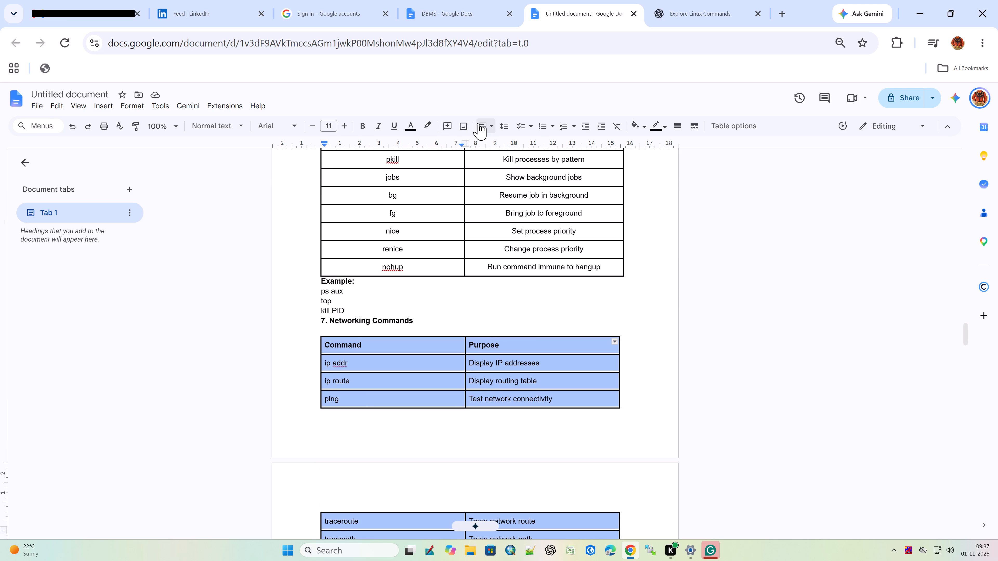
{"action": "left_click", "coordinate": [479, 123]}
{"action": "left_click", "coordinate": [496, 142]}
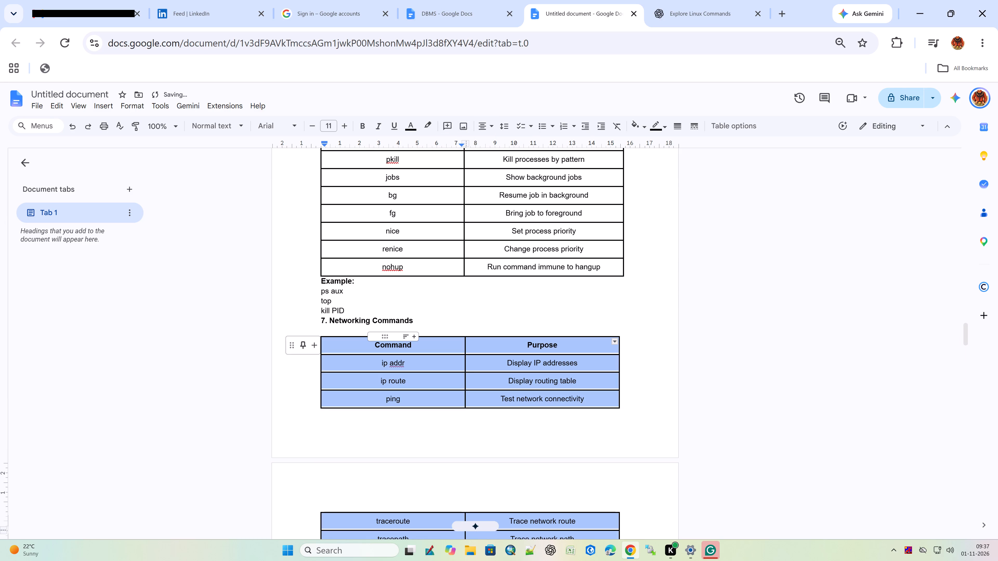
Remove the empty line below the "7. Networking Commands" heading and insert a blank line above that heading.
{"action": "left_click", "coordinate": [352, 329]}
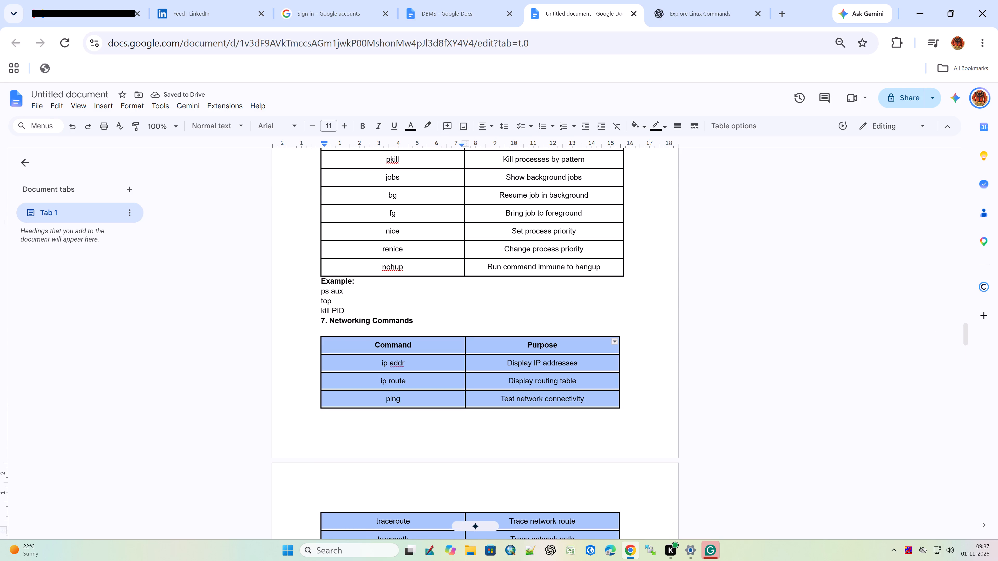
{"action": "key", "text": "BackSpace"}
{"action": "key", "text": "Up"}
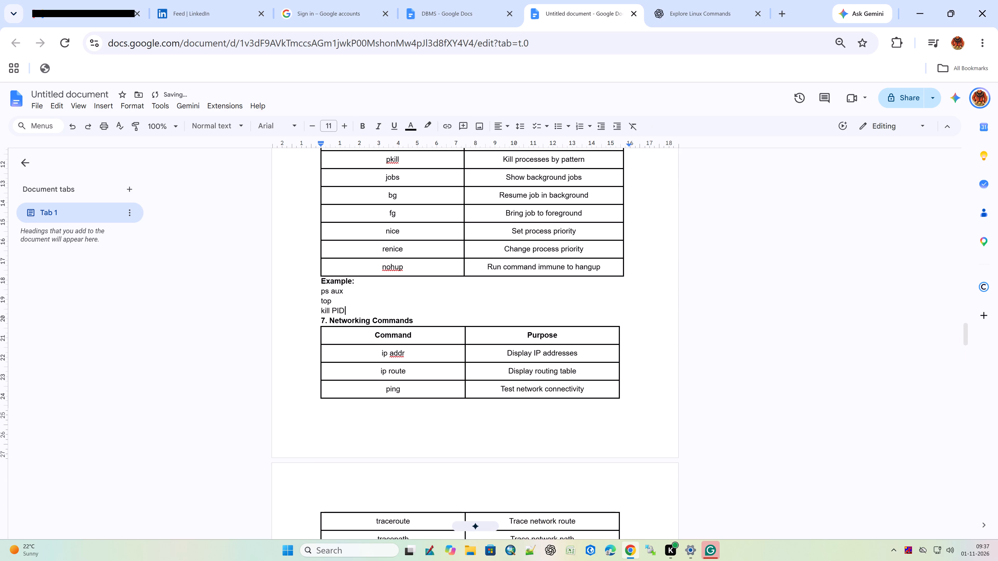
{"action": "key", "text": "Return"}
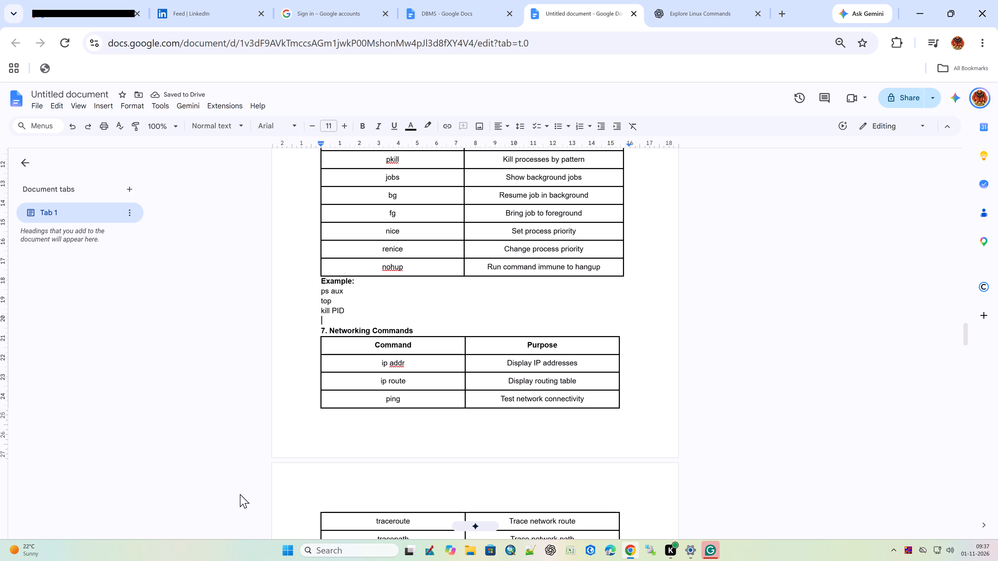
Bold the "Example:" label beneath the Networking Commands table.
{"action": "scroll", "coordinate": [170, 465], "scroll_direction": "down", "scroll_amount": 2}
{"action": "scroll", "coordinate": [293, 411], "scroll_direction": "down", "scroll_amount": 2}
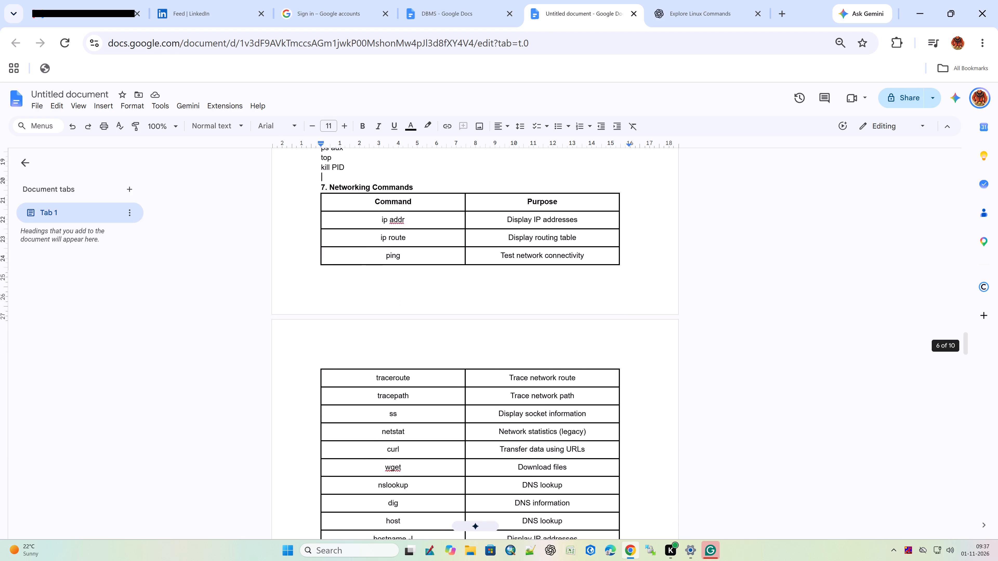
{"action": "scroll", "coordinate": [293, 411], "scroll_direction": "down", "scroll_amount": 2}
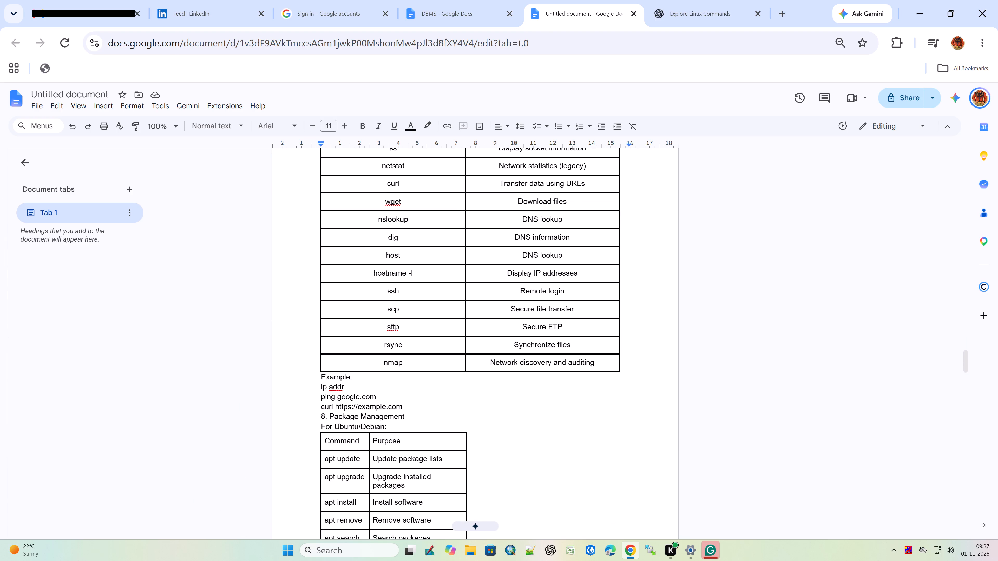
{"action": "left_click_drag", "start_coordinate": [360, 374], "coordinate": [271, 379]}
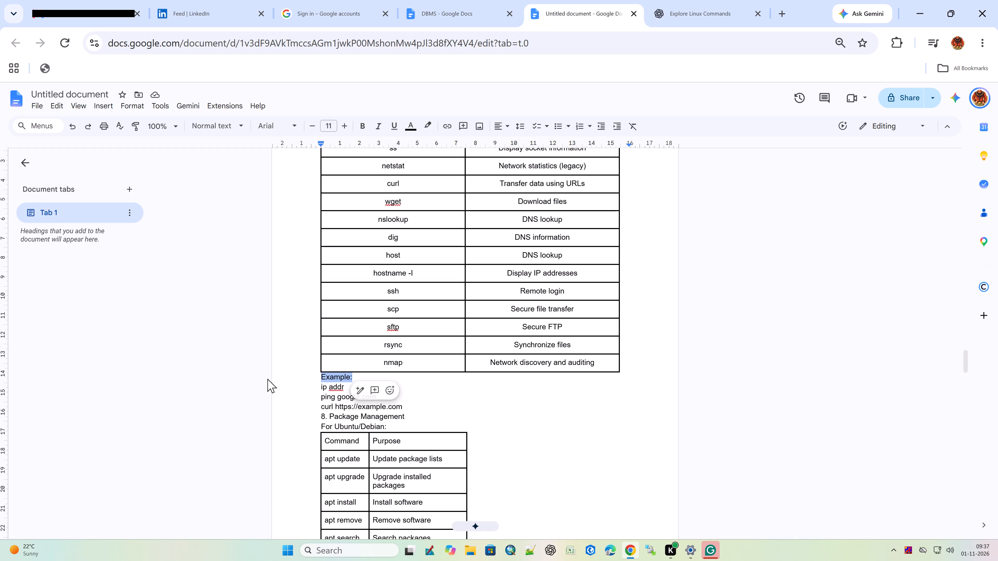
{"action": "key", "text": "ctrl+b"}
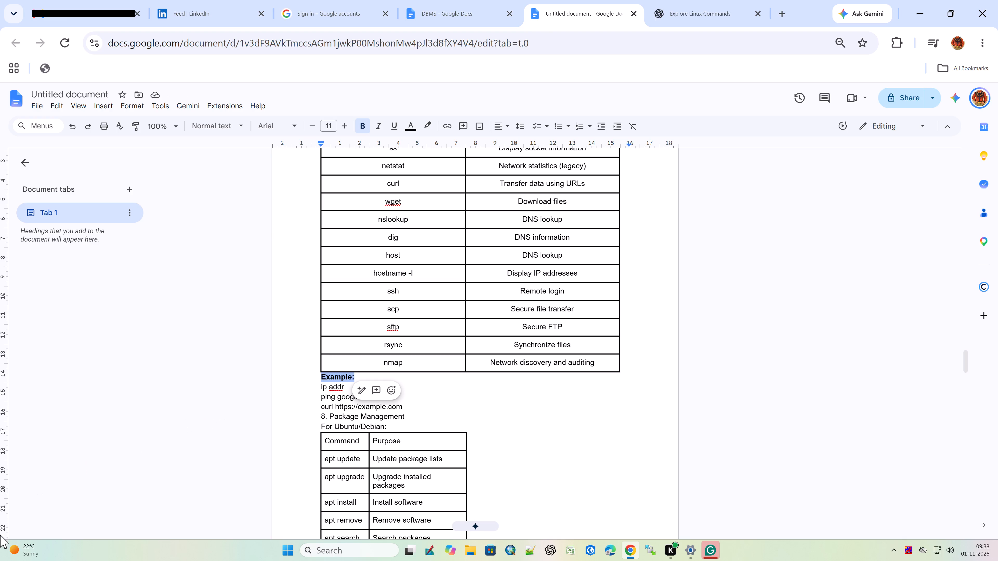
Bold the "8. Package Management" heading and insert a blank line above it.
{"action": "scroll", "coordinate": [0, 560], "scroll_direction": "up", "scroll_amount": 1}
{"action": "scroll", "coordinate": [298, 432], "scroll_direction": "down", "scroll_amount": 2}
{"action": "left_click_drag", "start_coordinate": [422, 278], "coordinate": [338, 290]}
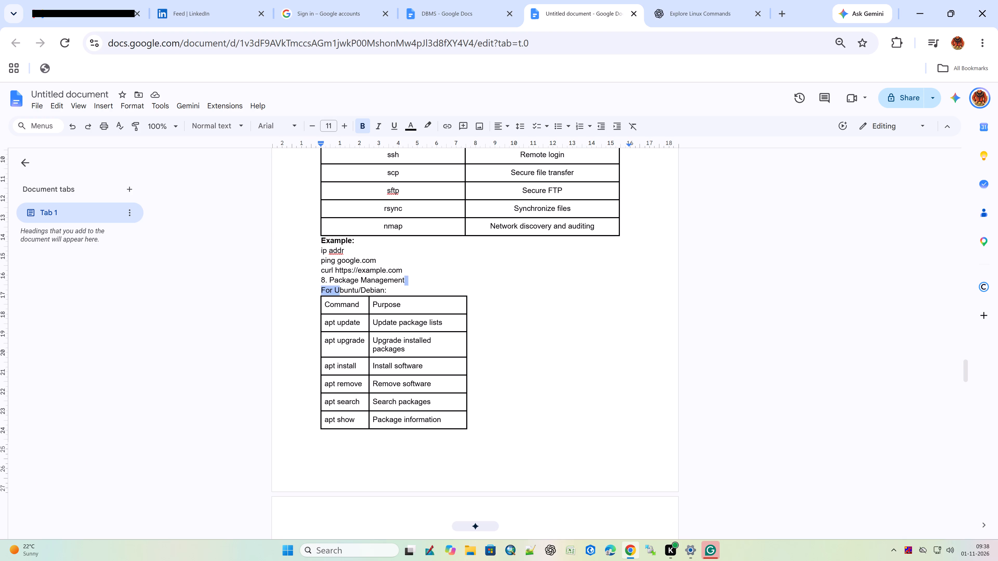
{"action": "left_click_drag", "start_coordinate": [338, 290], "coordinate": [309, 280]}
{"action": "key", "text": "ctrl+b"}
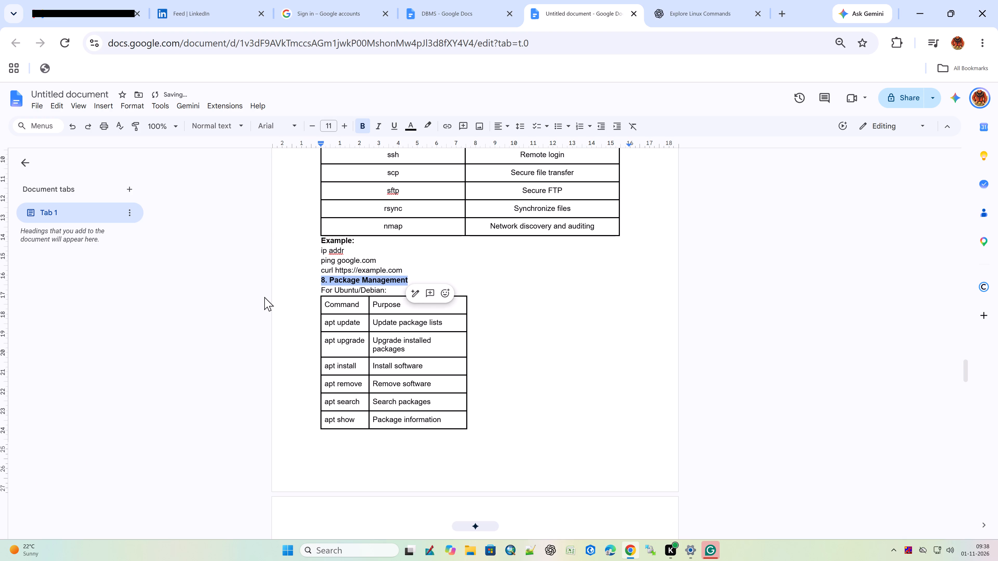
{"action": "left_click", "coordinate": [419, 268]}
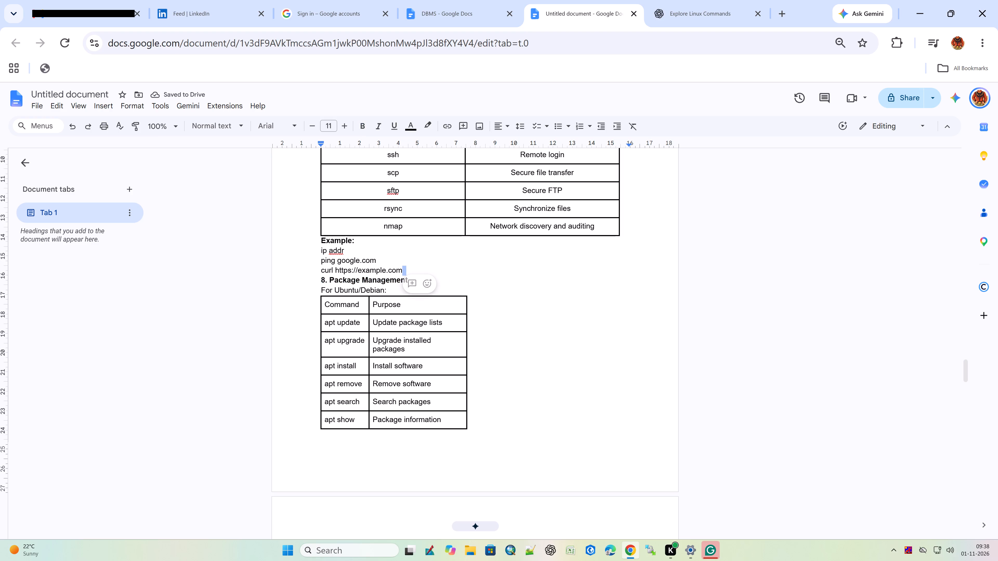
{"action": "key", "text": "Return"}
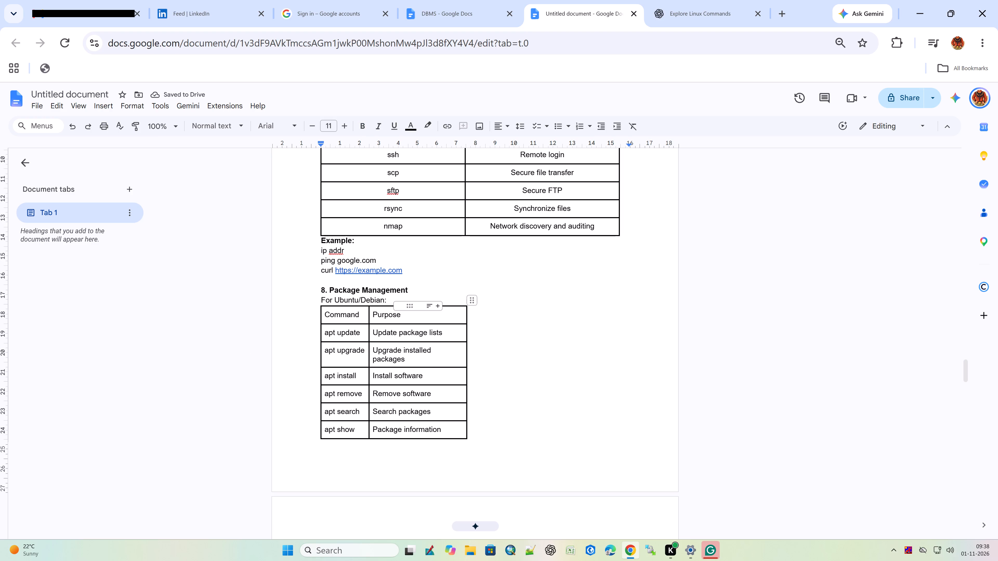
Bold the Package Management table's Command and Purpose header row and the "For Ubuntu/Debian:" line above it.
{"action": "left_click_drag", "start_coordinate": [415, 314], "coordinate": [316, 305]}
{"action": "key", "text": "ctrl+b"}
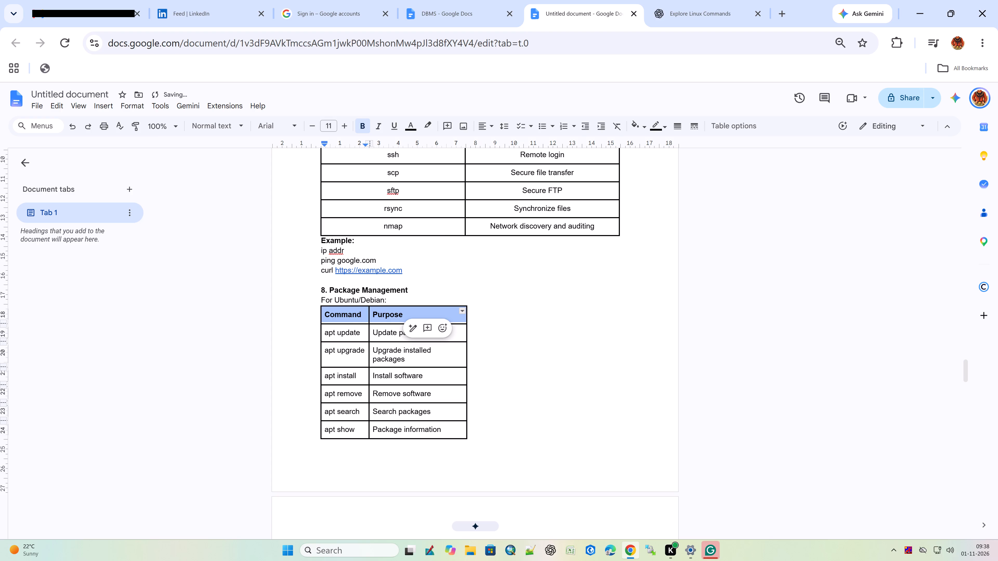
{"action": "left_click_drag", "start_coordinate": [390, 300], "coordinate": [311, 300]}
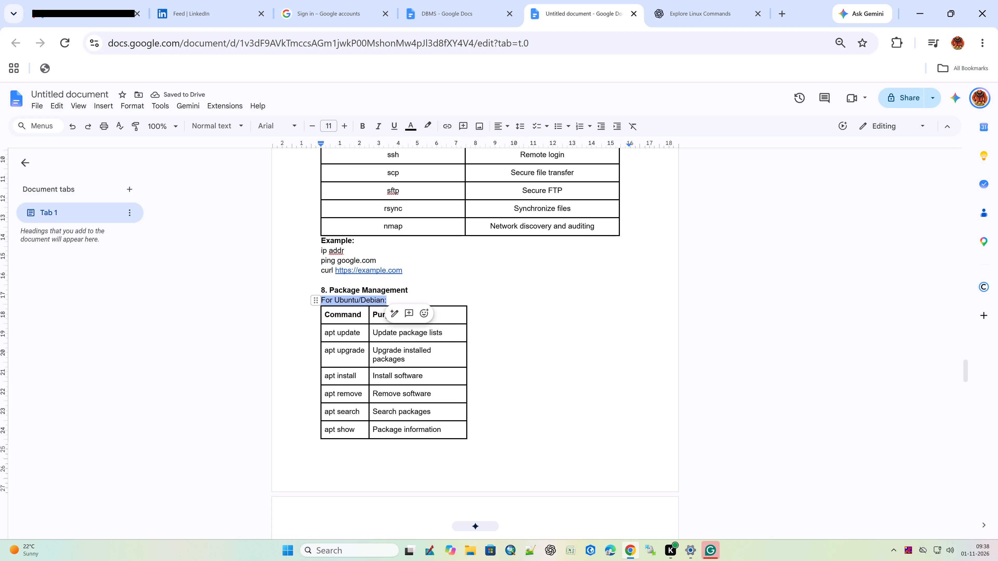
{"action": "key", "text": "ctrl+b"}
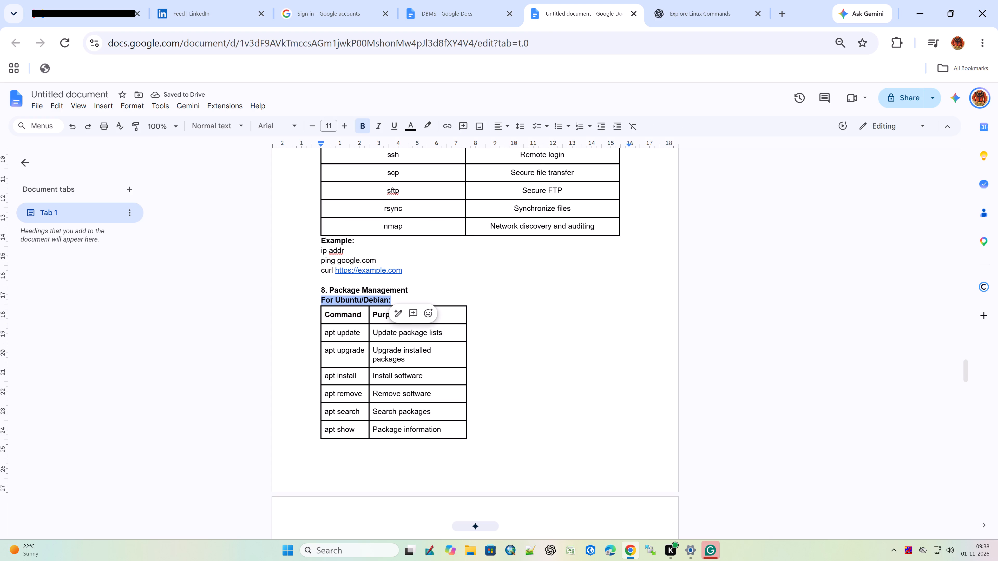
Widen the Ubuntu/Debian package table to nearly the full text width, with its column divider near the middle.
{"action": "left_click_drag", "start_coordinate": [370, 319], "coordinate": [457, 311]}
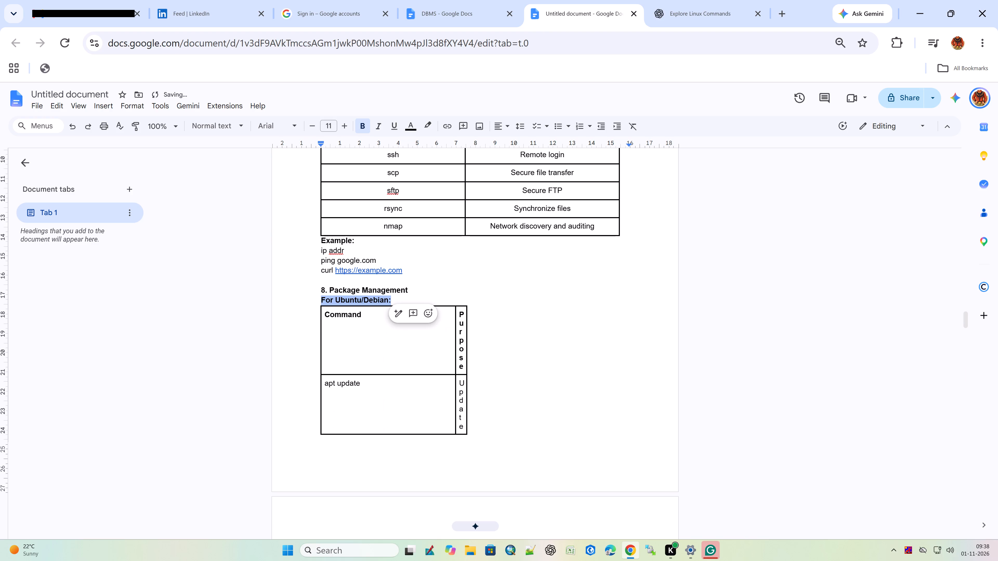
{"action": "left_click_drag", "start_coordinate": [468, 323], "coordinate": [603, 329]}
{"action": "left_click_drag", "start_coordinate": [603, 329], "coordinate": [616, 324]}
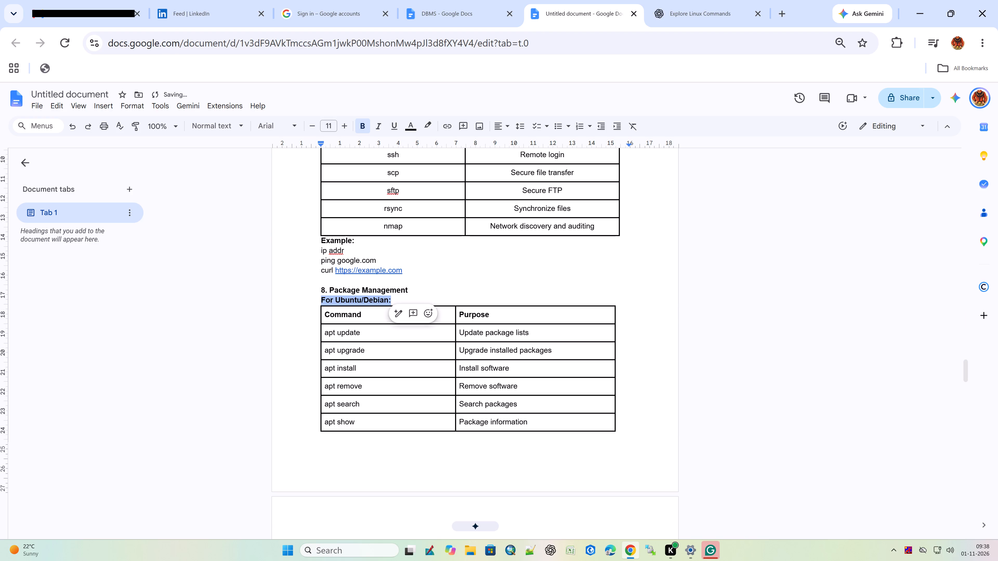
Centre the text in all rows of the Ubuntu/Debian package table, from the header row through dpkg -i.
{"action": "left_click_drag", "start_coordinate": [326, 314], "coordinate": [431, 402]}
{"action": "scroll", "coordinate": [431, 403], "scroll_direction": "down", "scroll_amount": 4}
{"action": "left_click_drag", "start_coordinate": [431, 402], "coordinate": [553, 316]}
{"action": "scroll", "coordinate": [531, 168], "scroll_direction": "up", "scroll_amount": 3}
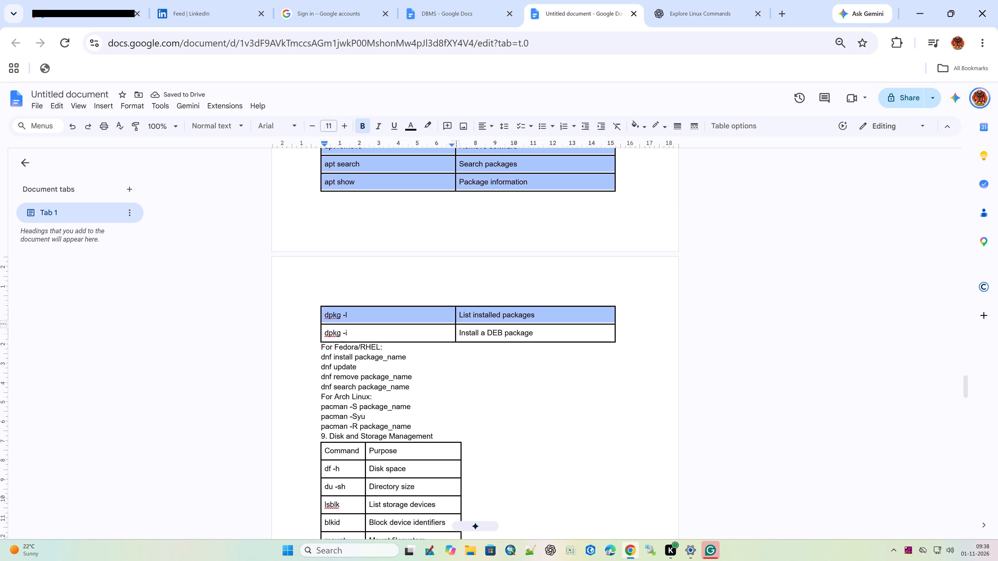
{"action": "left_click_drag", "start_coordinate": [553, 316], "coordinate": [558, 337]}
{"action": "left_click", "coordinate": [485, 125]}
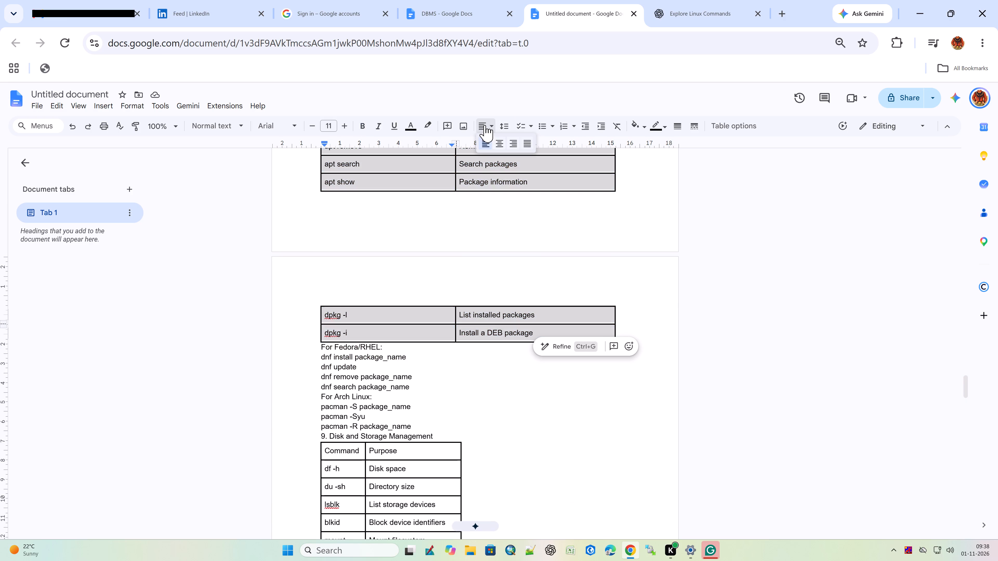
{"action": "left_click", "coordinate": [502, 148]}
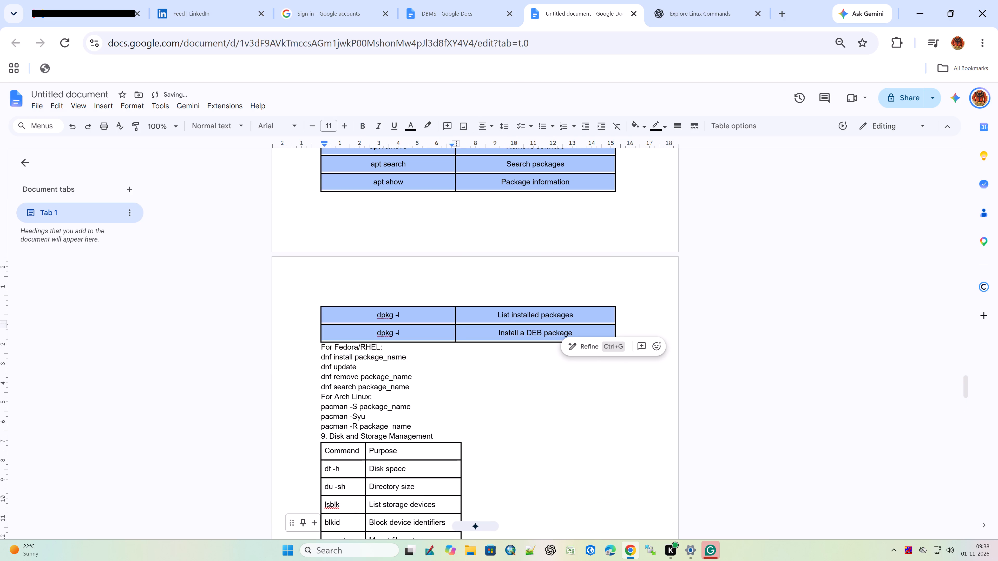
Bold the "For Fedora/RHEL:" and "For Arch Linux:" lines below the Ubuntu/Debian package table.
{"action": "left_click", "coordinate": [360, 367]}
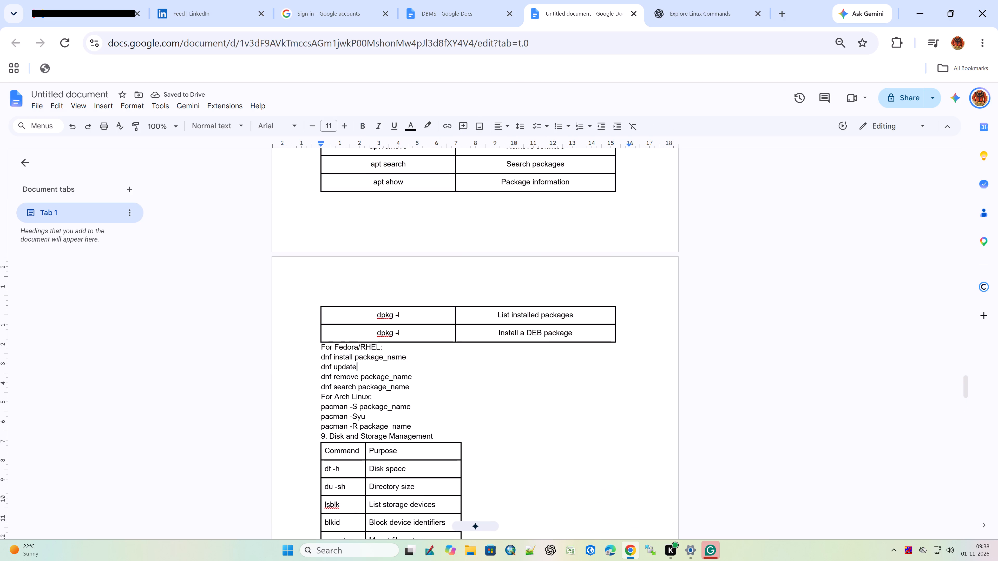
{"action": "left_click_drag", "start_coordinate": [407, 348], "coordinate": [313, 347]}
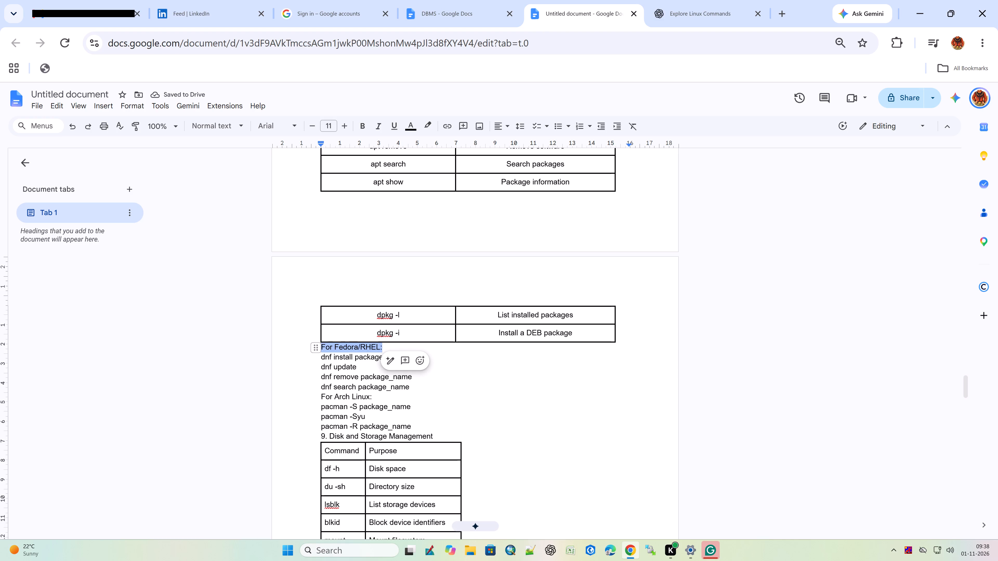
{"action": "key", "text": "ctrl+b"}
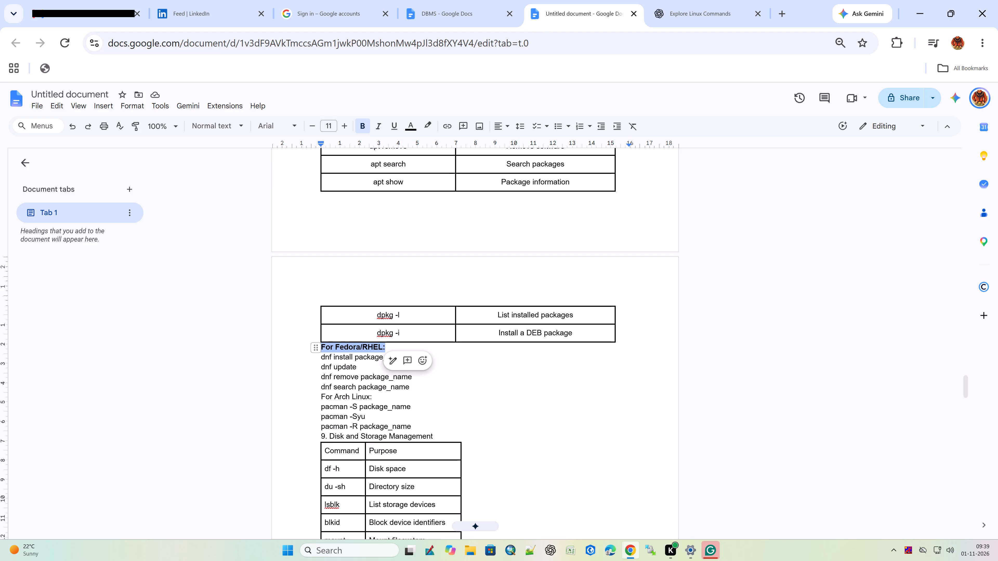
{"action": "scroll", "coordinate": [303, 443], "scroll_direction": "down", "scroll_amount": 2}
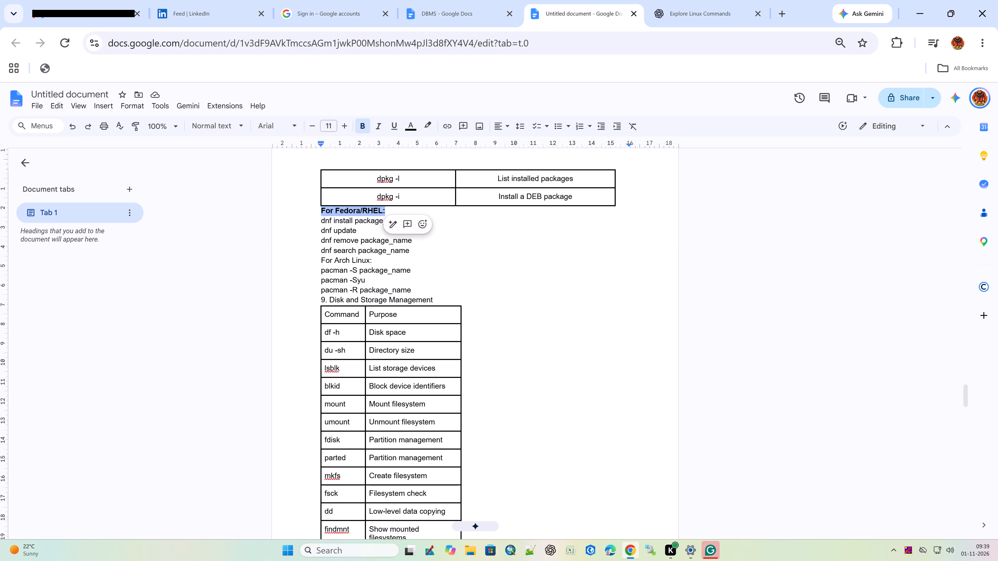
{"action": "left_click", "coordinate": [362, 229]}
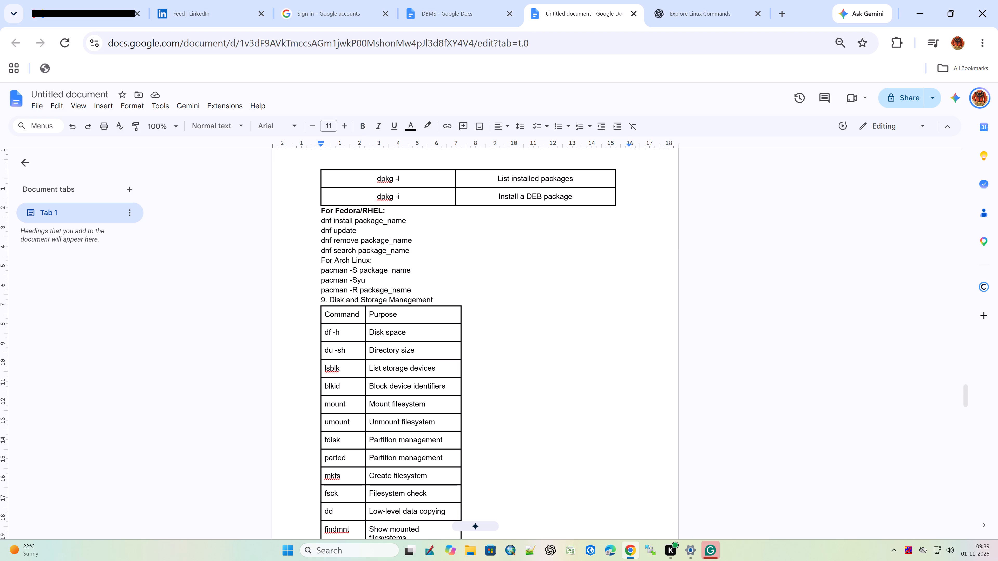
{"action": "left_click_drag", "start_coordinate": [388, 258], "coordinate": [306, 259]}
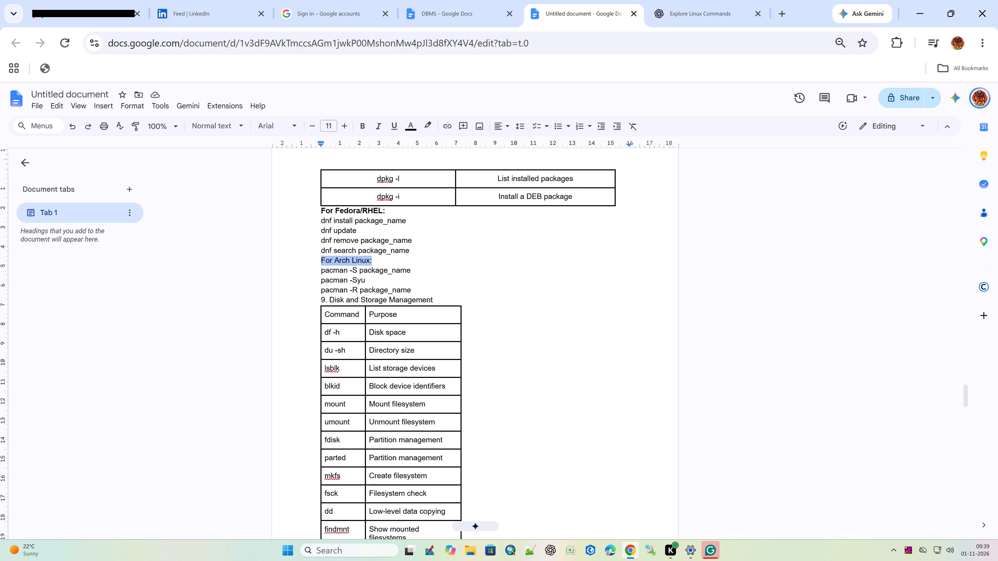
{"action": "key", "text": "ctrl+b"}
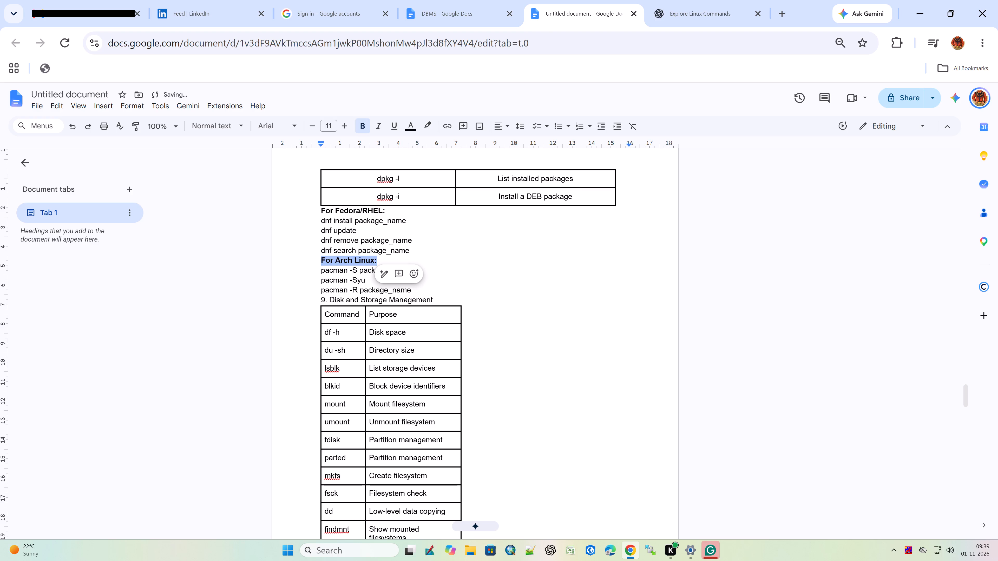
Bold the "9. Disk and Storage Management" heading and the Command and Purpose header row of its table.
{"action": "left_click", "coordinate": [330, 301]}
{"action": "left_click_drag", "start_coordinate": [444, 298], "coordinate": [366, 316]}
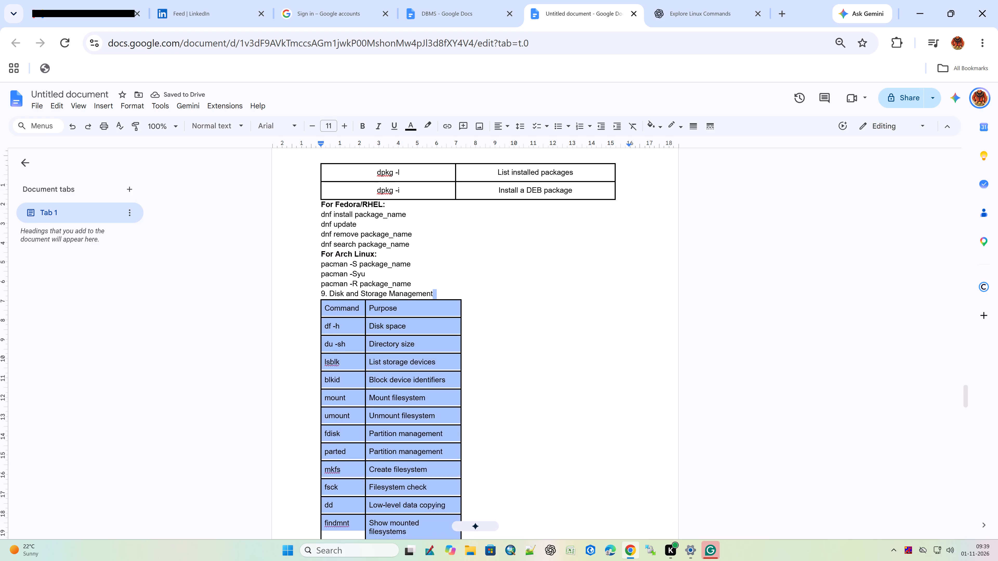
{"action": "left_click_drag", "start_coordinate": [366, 316], "coordinate": [304, 231]}
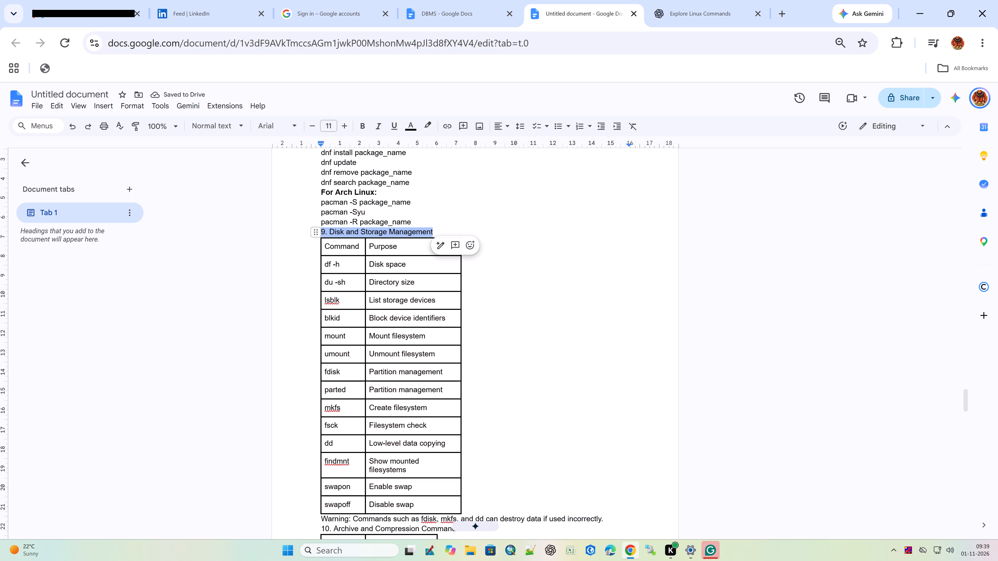
{"action": "key", "text": "ctrl+b"}
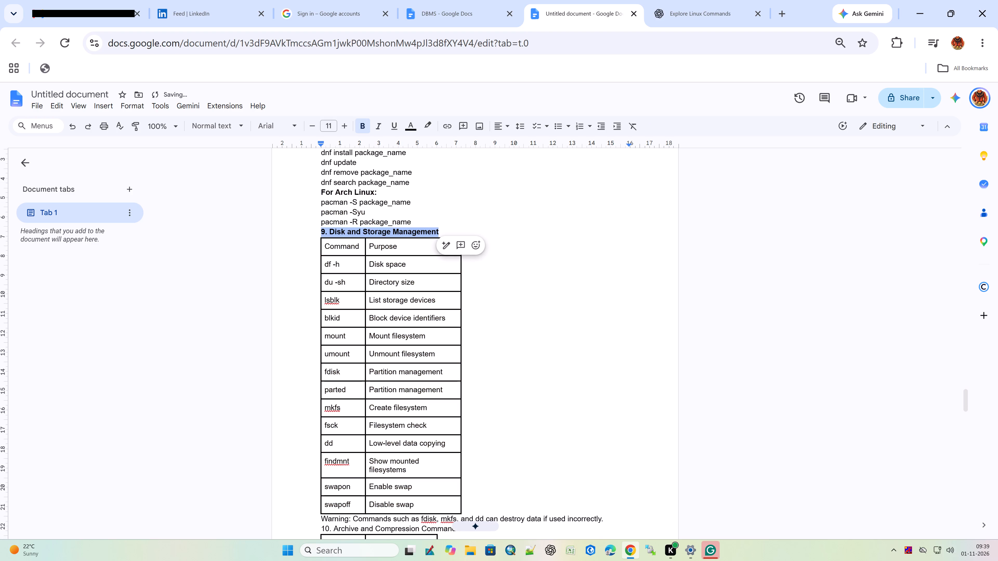
{"action": "left_click_drag", "start_coordinate": [412, 246], "coordinate": [325, 247]}
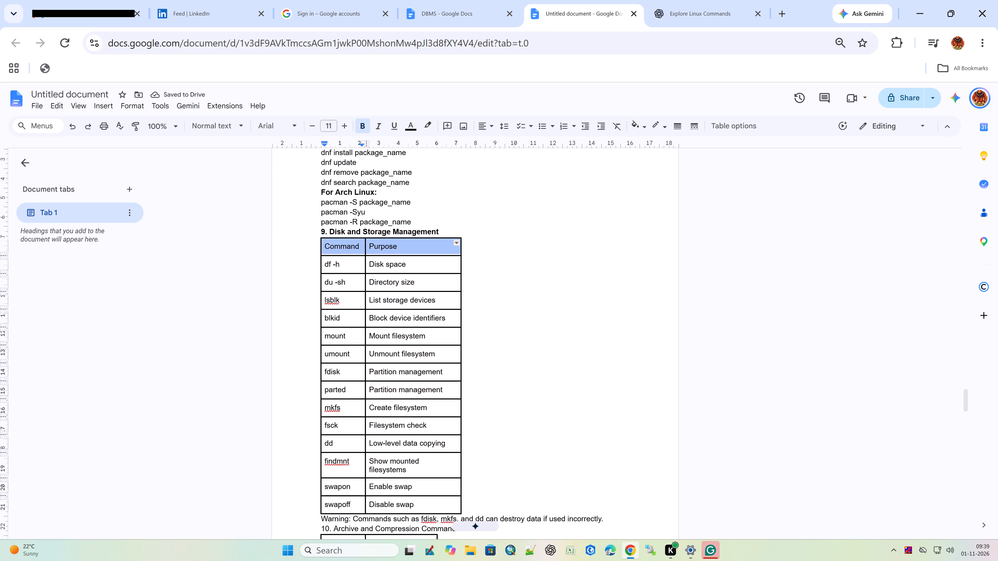
{"action": "left_click_drag", "start_coordinate": [325, 247], "coordinate": [324, 247]}
{"action": "key", "text": "ctrl+b"}
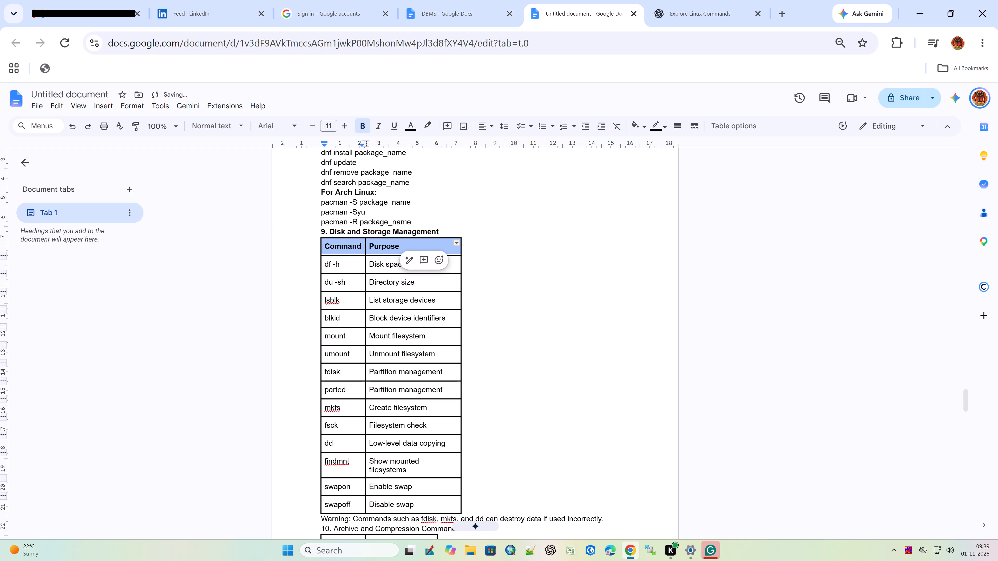
Widen the Disk and Storage Management table to nearly the full text width, with its column divider about a third of the way across.
{"action": "left_click_drag", "start_coordinate": [367, 256], "coordinate": [460, 273]}
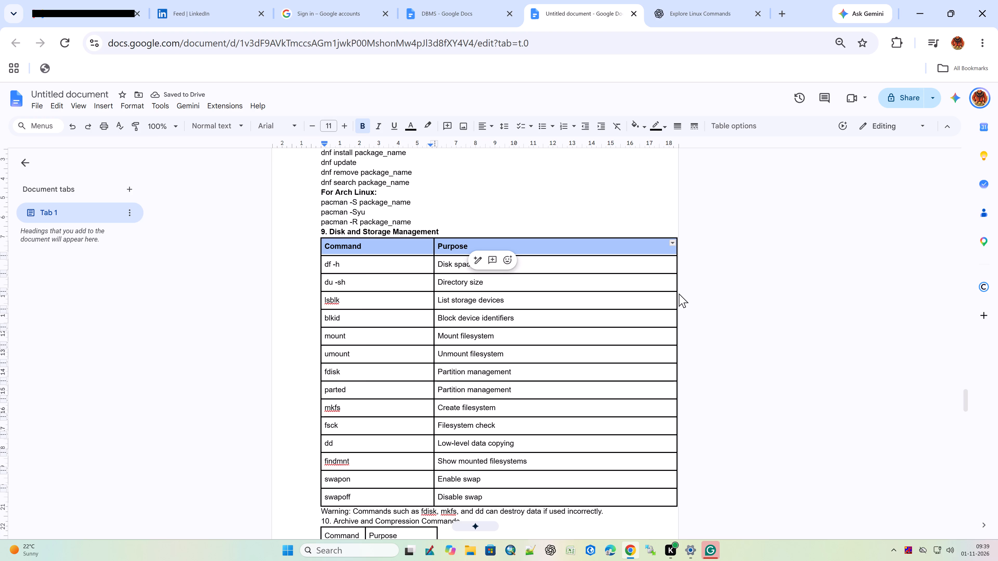
{"action": "left_click_drag", "start_coordinate": [677, 290], "coordinate": [601, 304]}
{"action": "left_click_drag", "start_coordinate": [601, 304], "coordinate": [630, 298]}
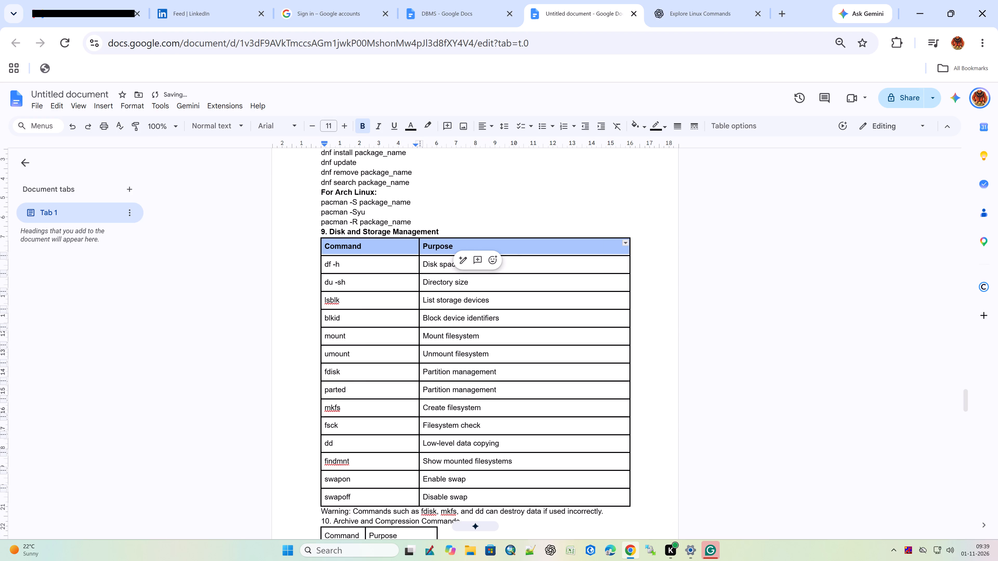
{"action": "left_click_drag", "start_coordinate": [420, 288], "coordinate": [480, 302]}
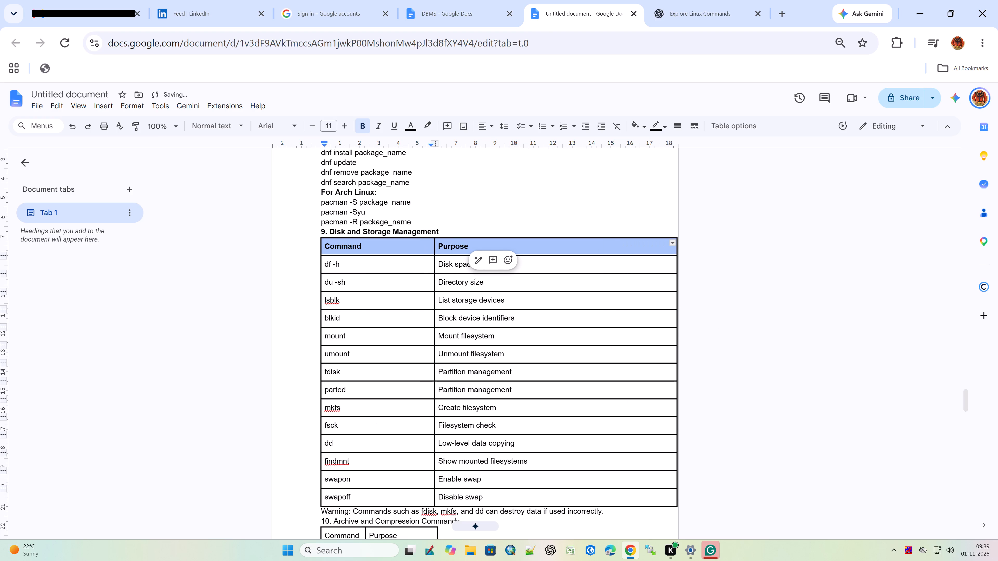
{"action": "left_click_drag", "start_coordinate": [678, 305], "coordinate": [620, 311]}
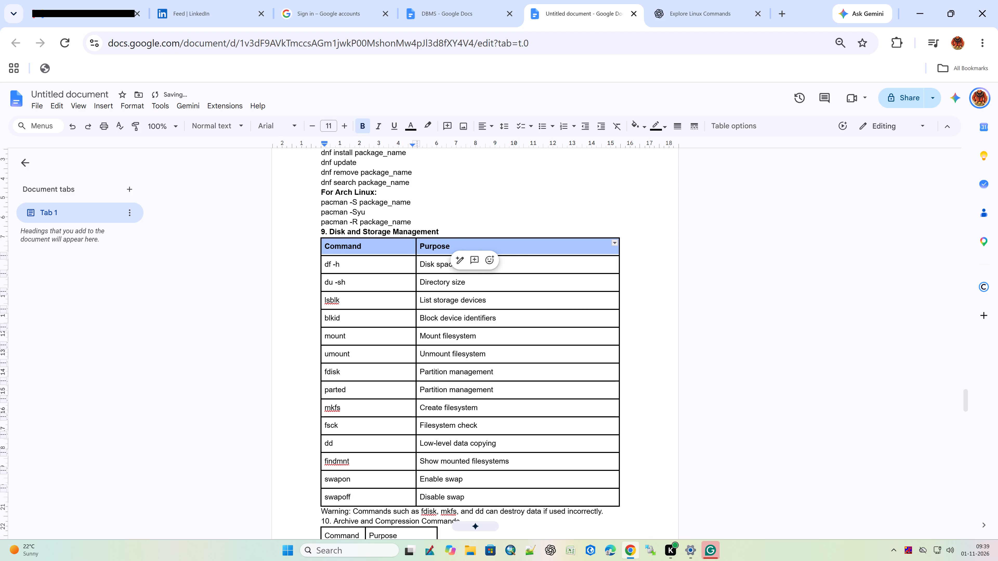
{"action": "left_click_drag", "start_coordinate": [418, 331], "coordinate": [446, 339]}
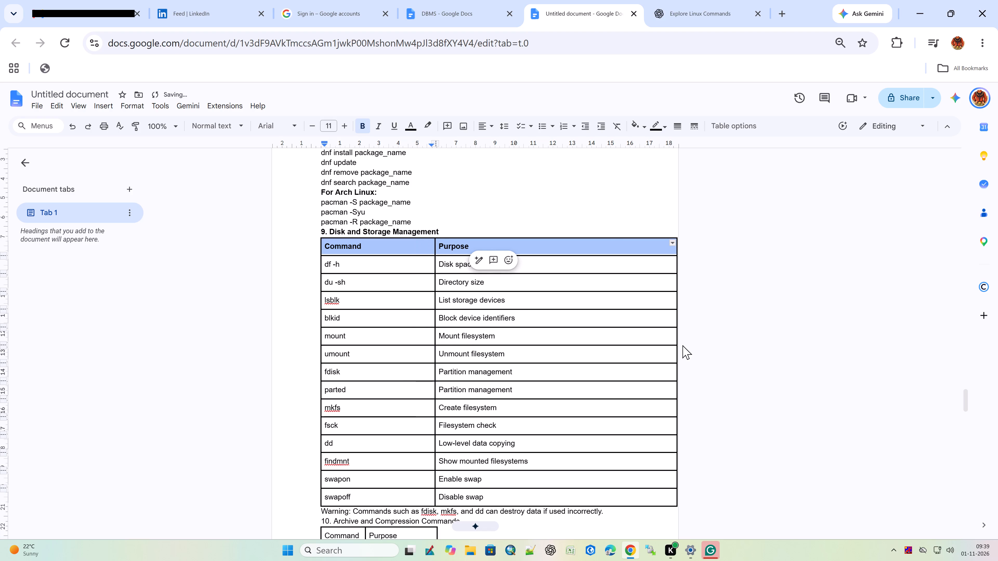
{"action": "left_click_drag", "start_coordinate": [678, 344], "coordinate": [626, 343]}
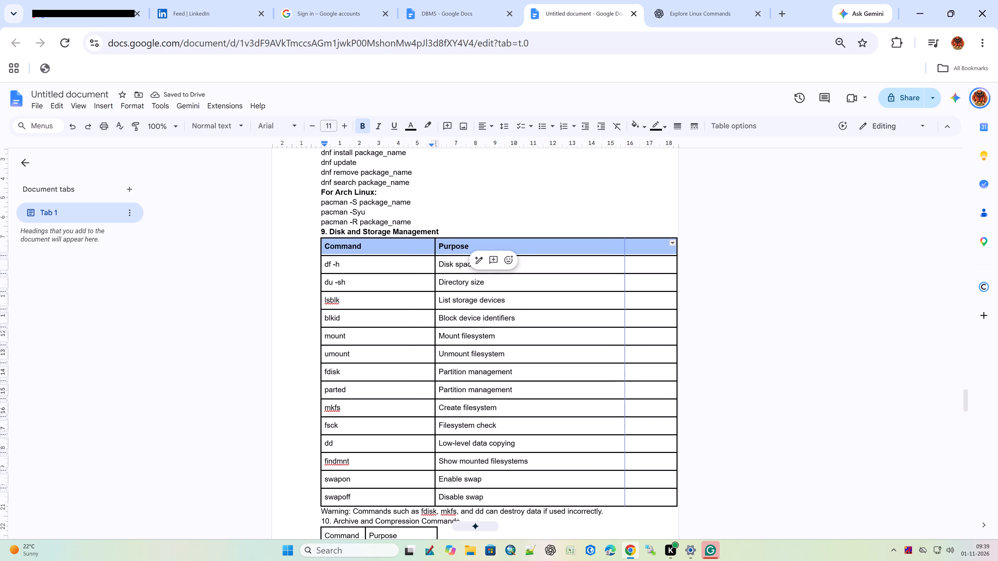
{"action": "left_click_drag", "start_coordinate": [626, 343], "coordinate": [625, 343]}
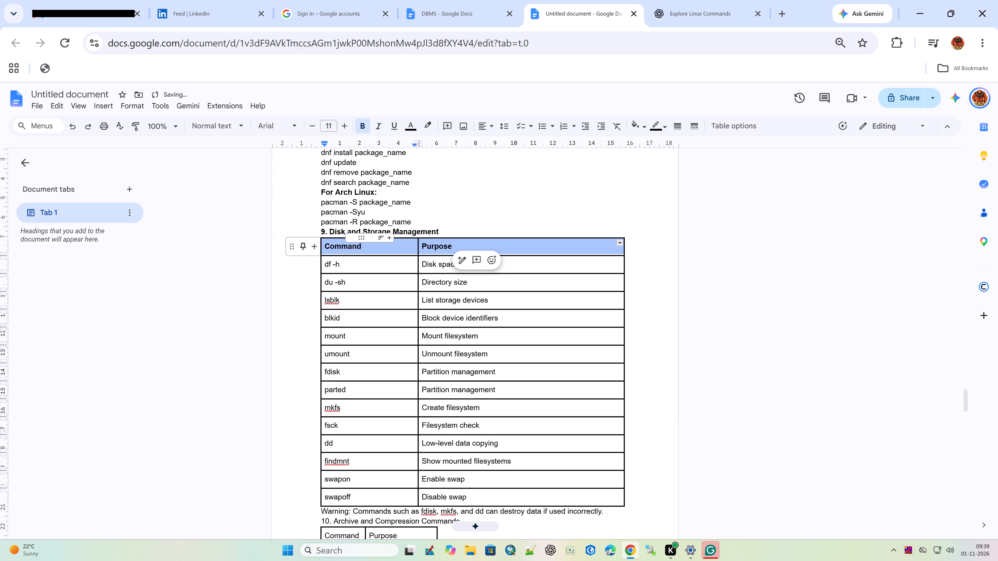
Centre the text in all rows of the Disk and Storage Management table, from the header row through swapoff.
{"action": "left_click", "coordinate": [326, 247]}
{"action": "left_click_drag", "start_coordinate": [325, 248], "coordinate": [473, 461]}
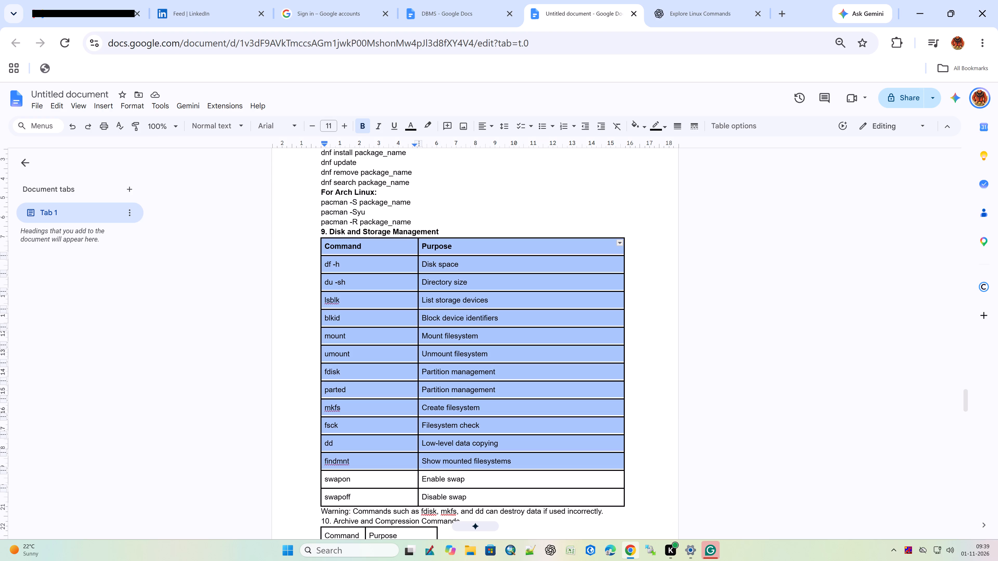
{"action": "left_click_drag", "start_coordinate": [473, 461], "coordinate": [488, 495]}
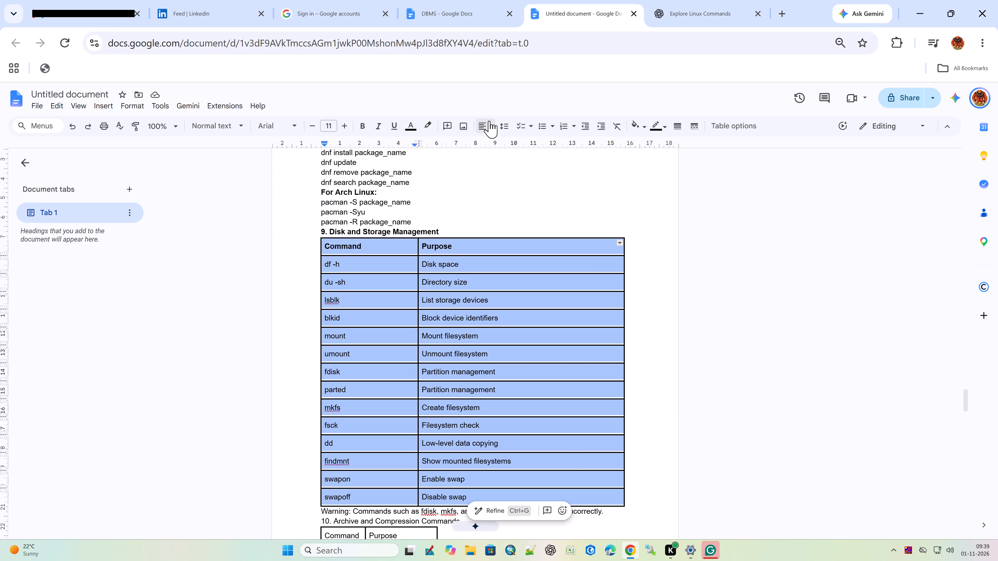
{"action": "left_click", "coordinate": [489, 121]}
{"action": "left_click", "coordinate": [498, 145]}
{"action": "left_click", "coordinate": [483, 348]}
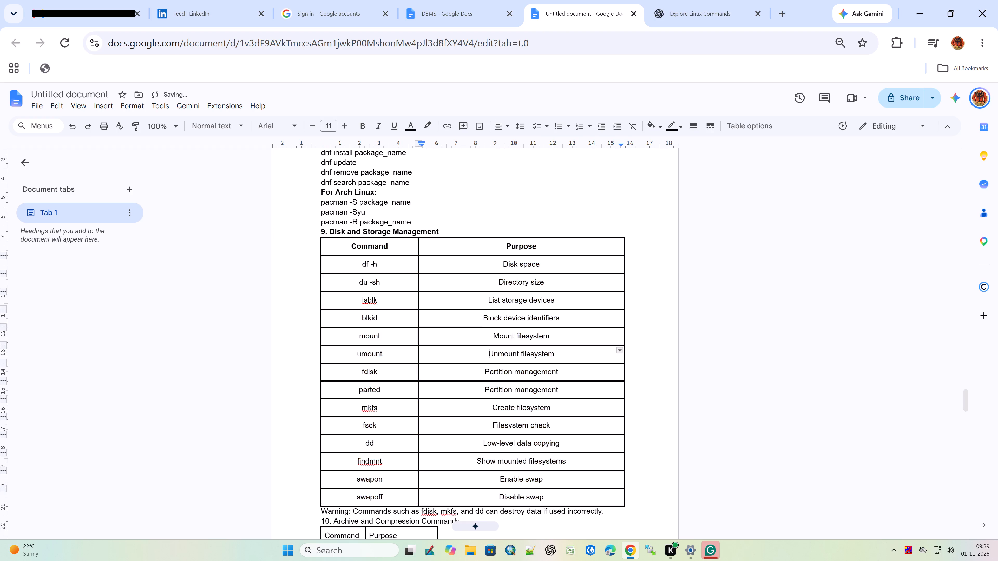
Insert a blank line above the "9. Disk and Storage Management" heading, after the last pacman command.
{"action": "scroll", "coordinate": [430, 291], "scroll_direction": "up", "scroll_amount": 2}
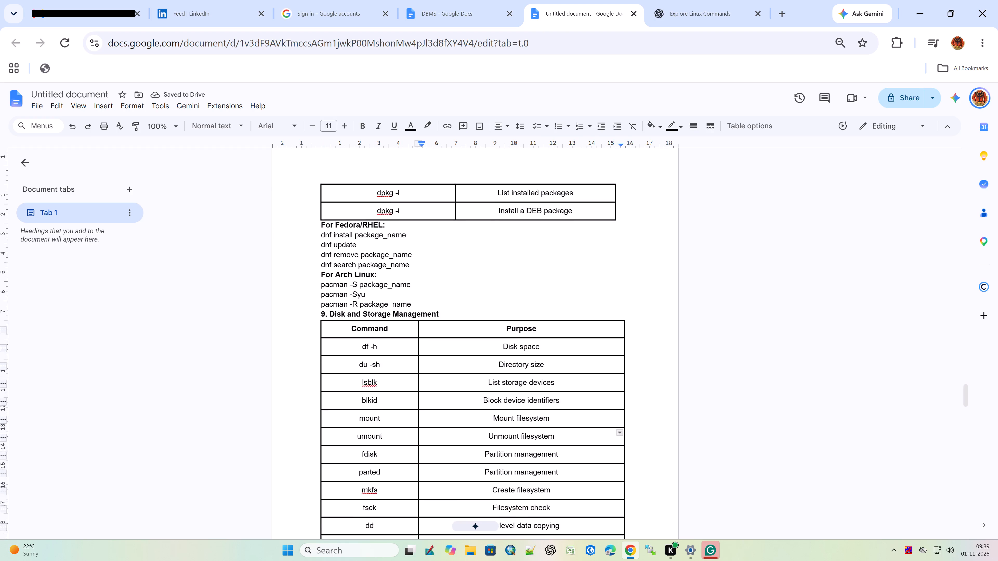
{"action": "left_click", "coordinate": [431, 360]}
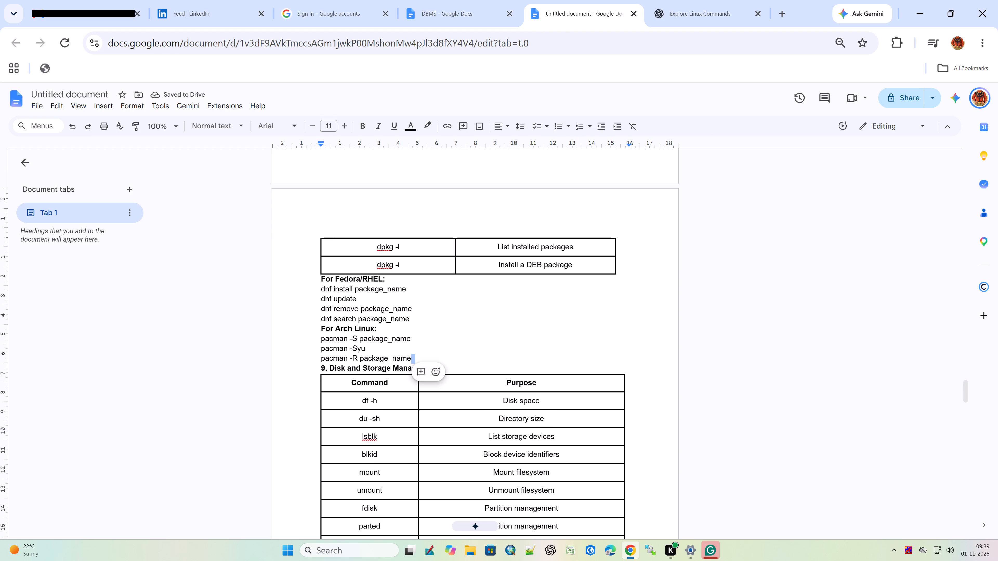
{"action": "key", "text": "Return"}
Bold the warning line about fdisk, mkfs and dd together with the "10. Archive and Compression Commands" heading.
{"action": "scroll", "coordinate": [418, 340], "scroll_direction": "up", "scroll_amount": 2}
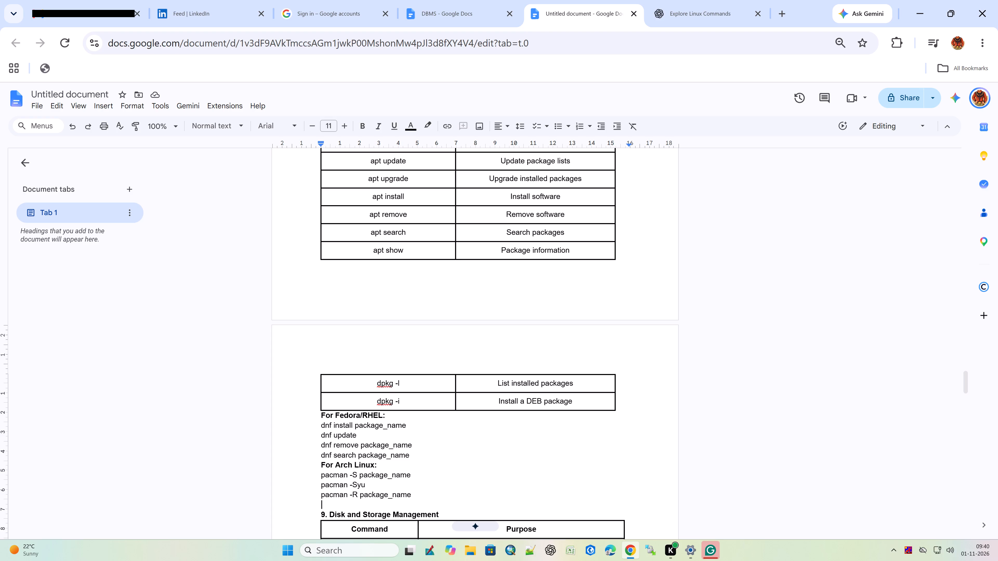
{"action": "scroll", "coordinate": [418, 340], "scroll_direction": "up", "scroll_amount": 3}
{"action": "scroll", "coordinate": [418, 340], "scroll_direction": "down", "scroll_amount": 3}
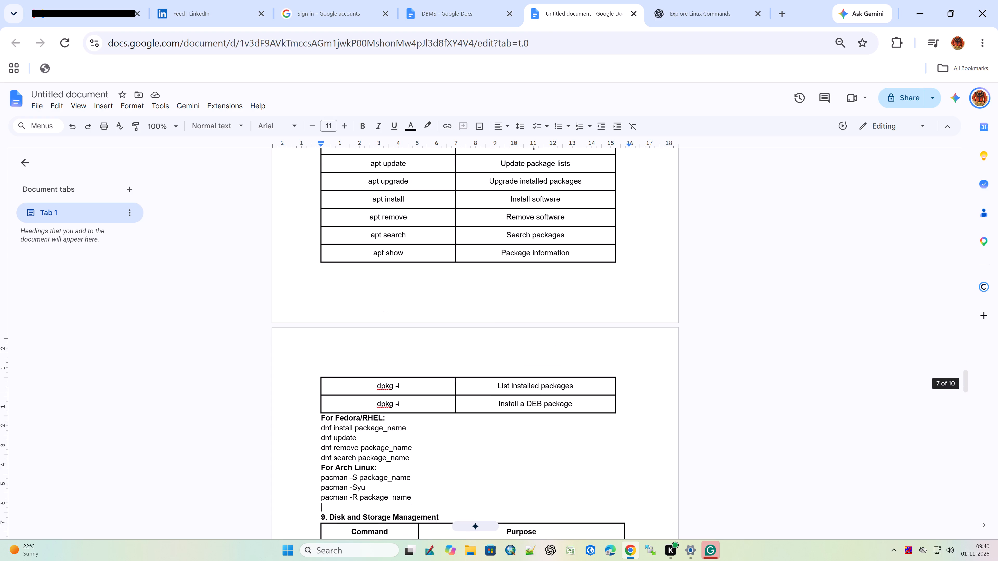
{"action": "scroll", "coordinate": [418, 340], "scroll_direction": "up", "scroll_amount": 2}
{"action": "scroll", "coordinate": [418, 340], "scroll_direction": "down", "scroll_amount": 2}
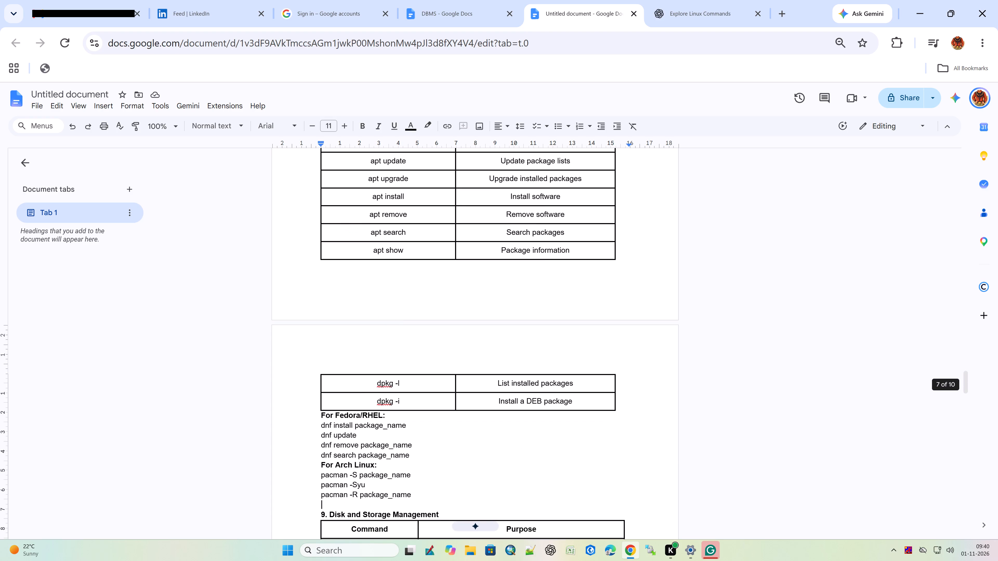
{"action": "scroll", "coordinate": [418, 340], "scroll_direction": "down", "scroll_amount": 3}
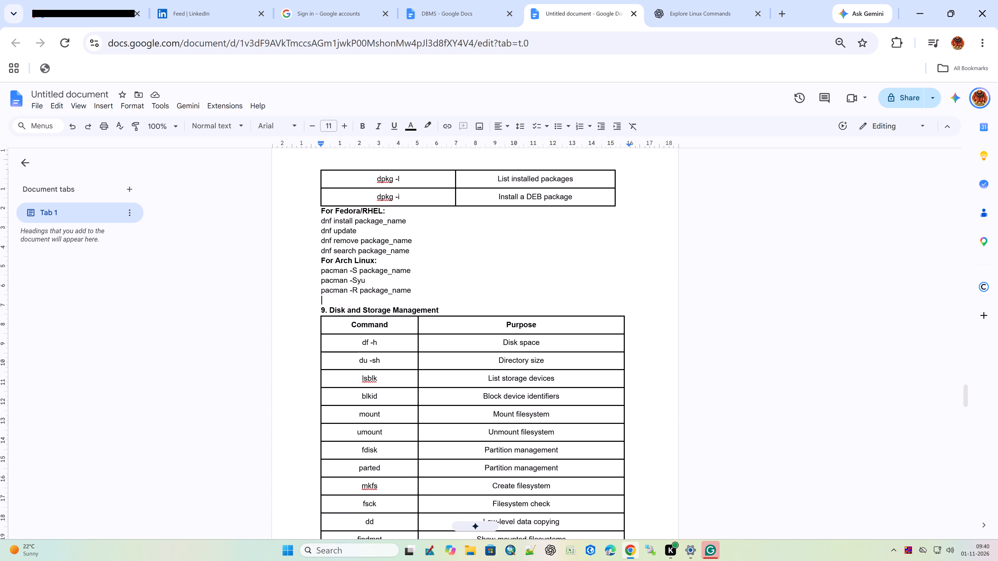
{"action": "scroll", "coordinate": [418, 340], "scroll_direction": "down", "scroll_amount": 1}
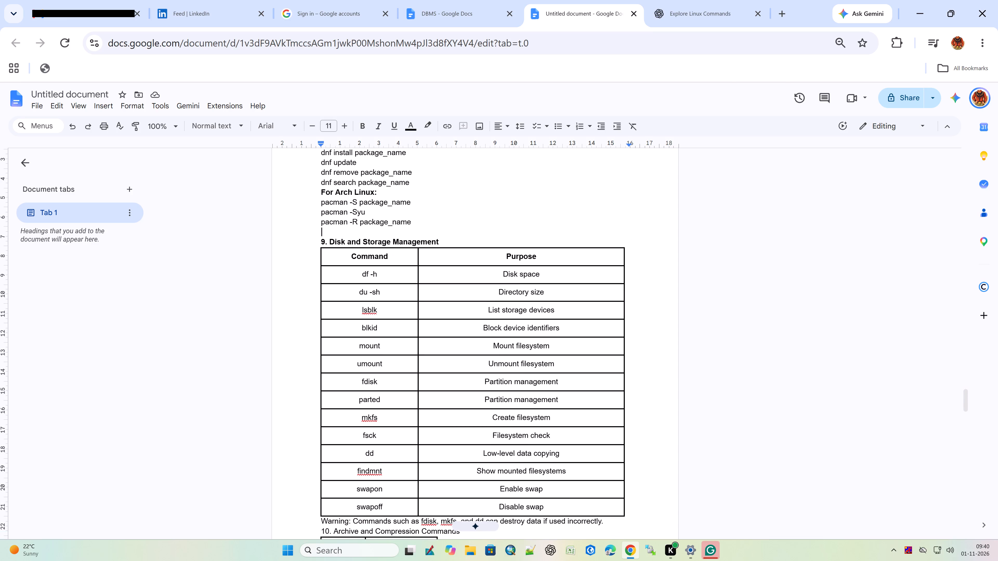
{"action": "scroll", "coordinate": [422, 330], "scroll_direction": "down", "scroll_amount": 2}
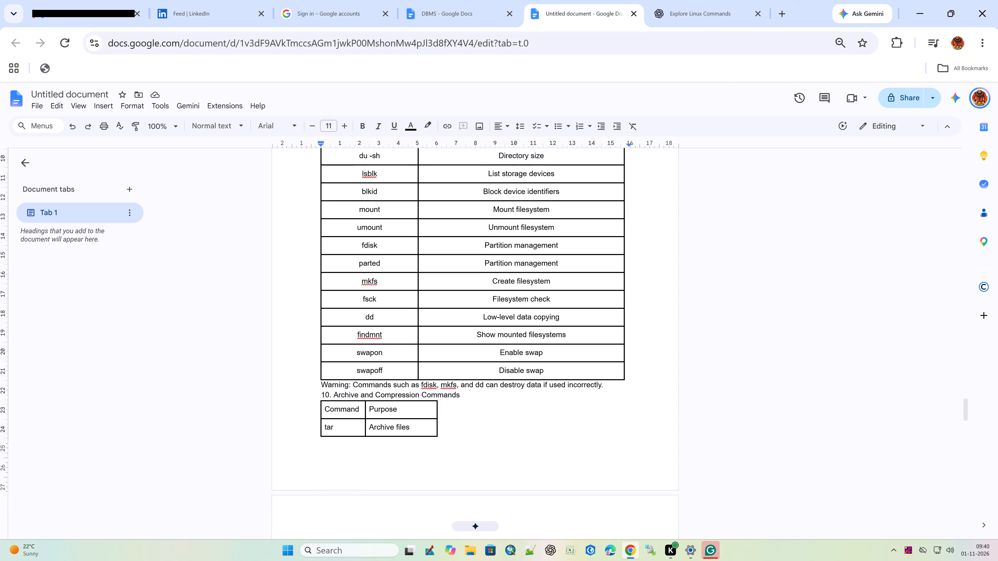
{"action": "left_click_drag", "start_coordinate": [487, 392], "coordinate": [443, 390]}
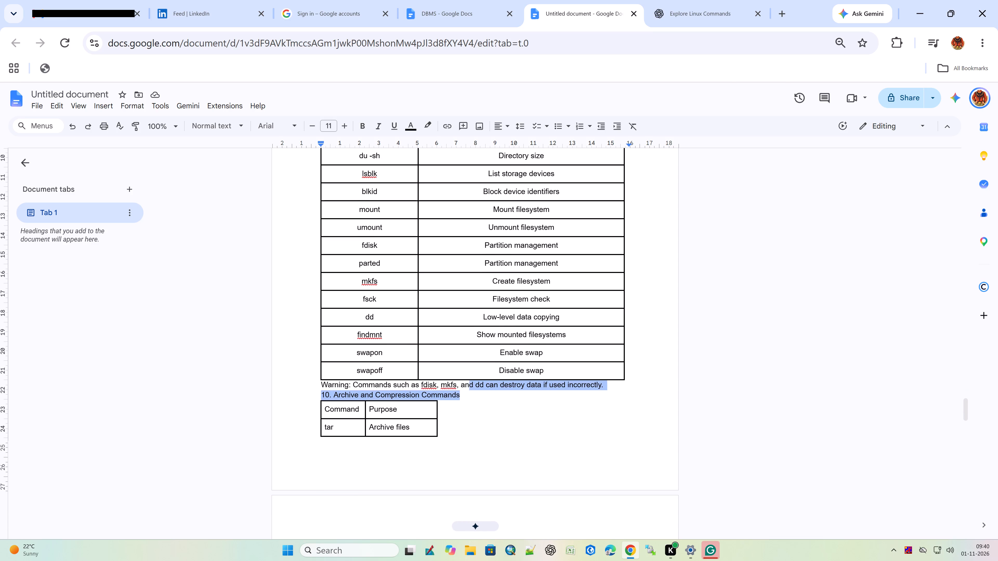
{"action": "left_click_drag", "start_coordinate": [443, 390], "coordinate": [318, 384]}
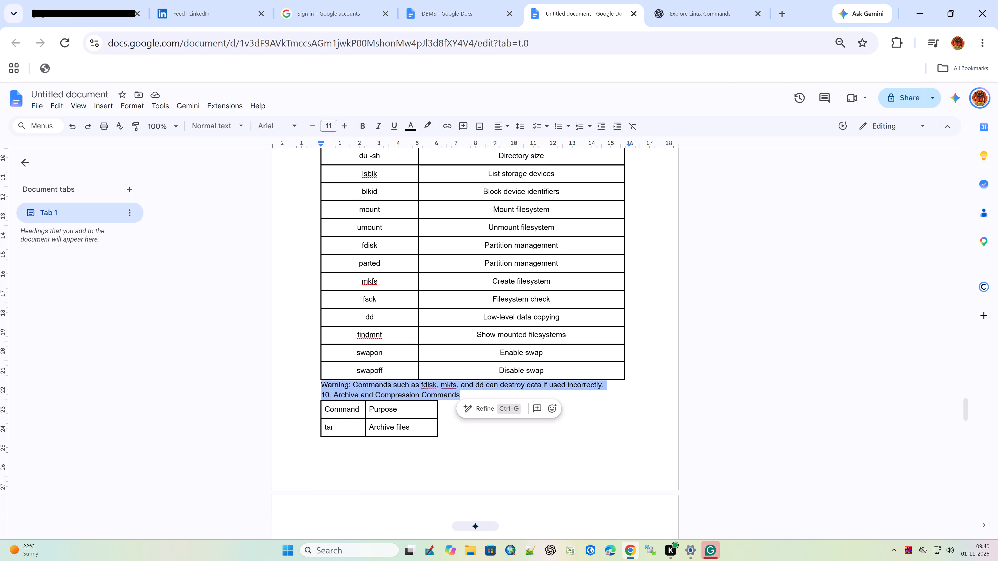
{"action": "key", "text": "ctrl+b"}
{"action": "scroll", "coordinate": [308, 399], "scroll_direction": "up", "scroll_amount": 3}
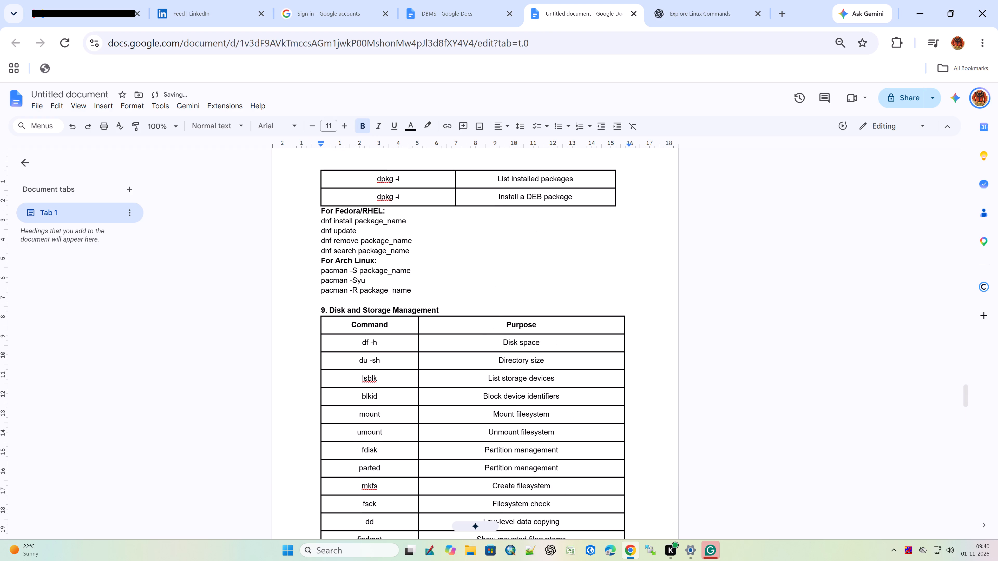
Insert five blank lines after the bold warning about fdisk, mkfs and dd, pushing the "10. Archive and Compression Commands" heading to the next page.
{"action": "scroll", "coordinate": [308, 399], "scroll_direction": "down", "scroll_amount": 2}
{"action": "left_click", "coordinate": [376, 463]}
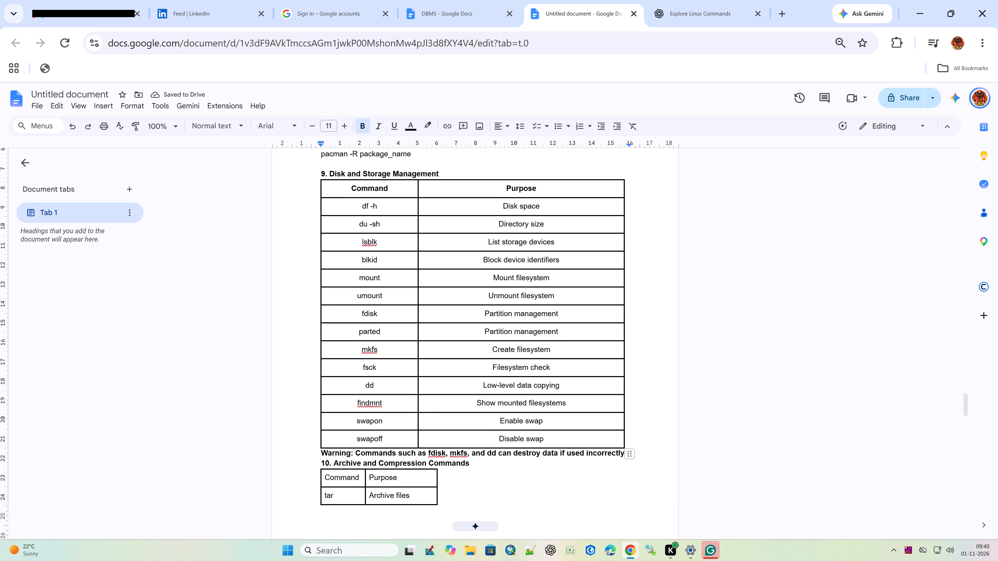
{"action": "left_click", "coordinate": [641, 456]}
{"action": "key", "text": "Return"}
{"action": "key", "text": "Return"}
{"action": "key", "text": "Return"}
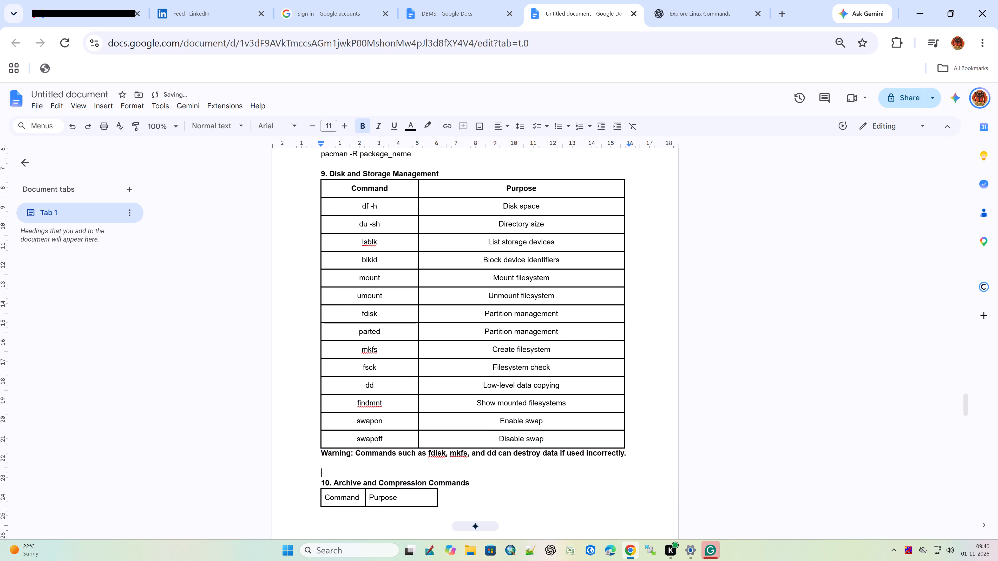
{"action": "key", "text": "Return"}
{"action": "key", "text": "Return"}
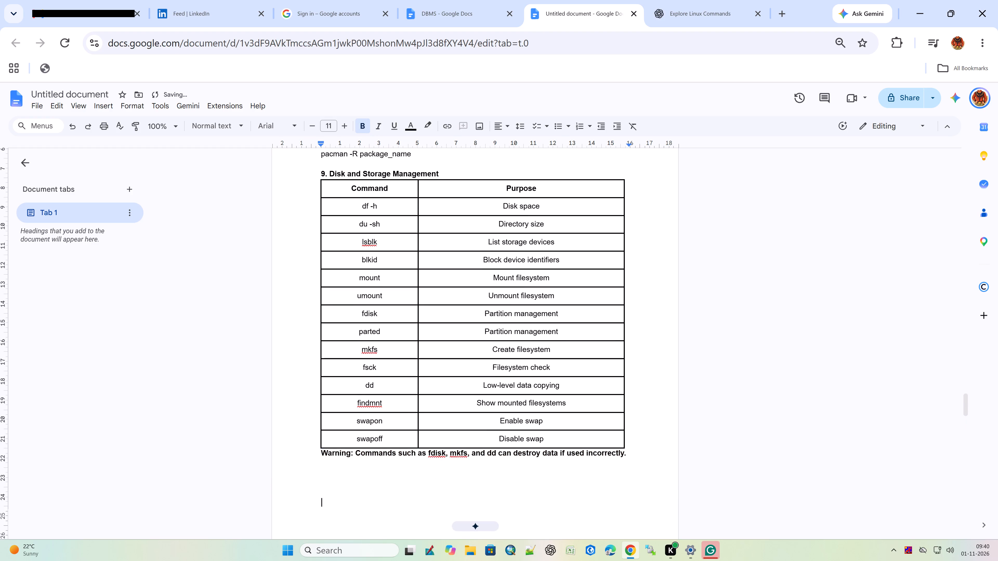
Bold the Command and Purpose header row of the Archive and Compression Commands table.
{"action": "scroll", "coordinate": [627, 466], "scroll_direction": "down", "scroll_amount": 3}
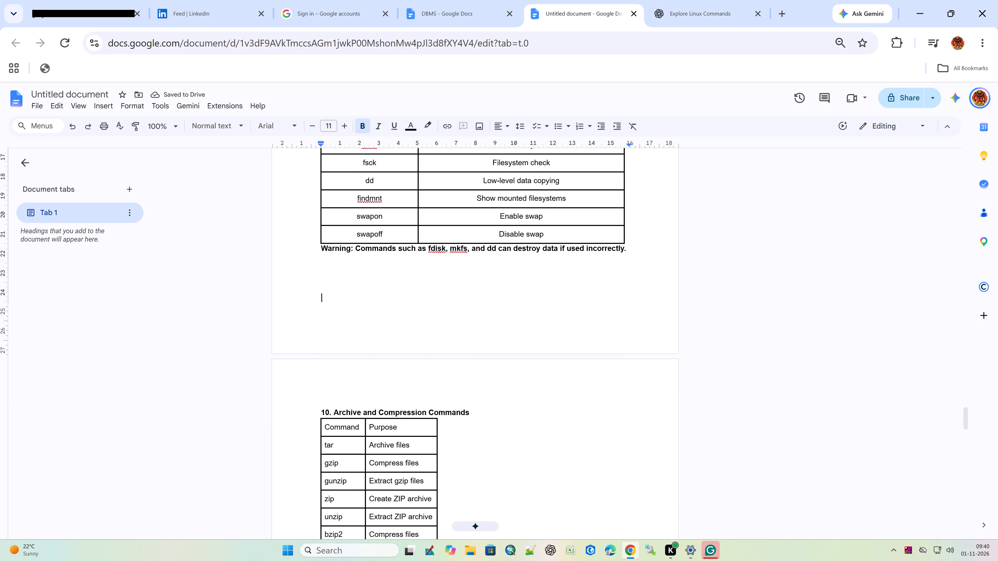
{"action": "left_click_drag", "start_coordinate": [407, 430], "coordinate": [310, 430]}
{"action": "key", "text": "ctrl+b"}
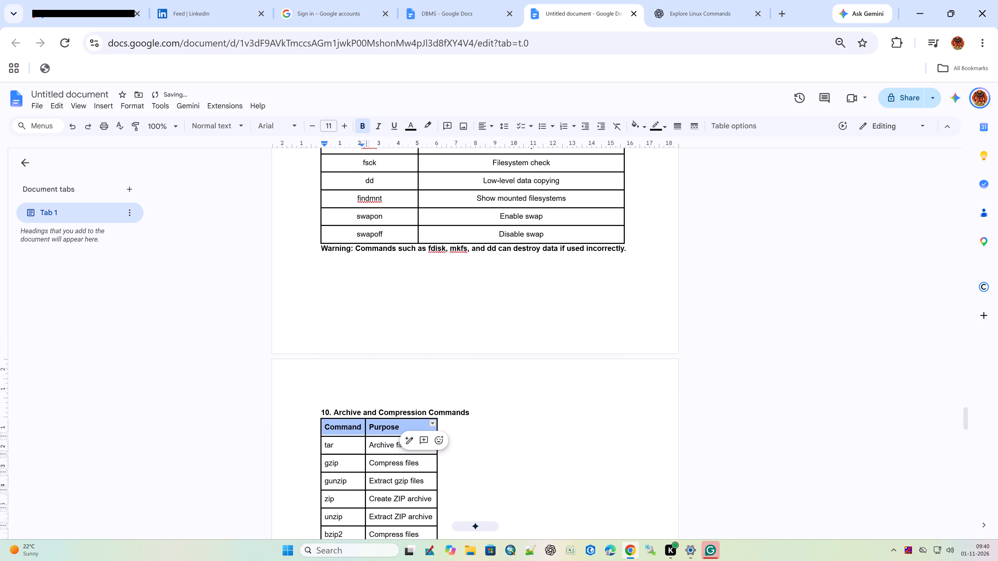
{"action": "left_click_drag", "start_coordinate": [530, 462], "coordinate": [525, 463]}
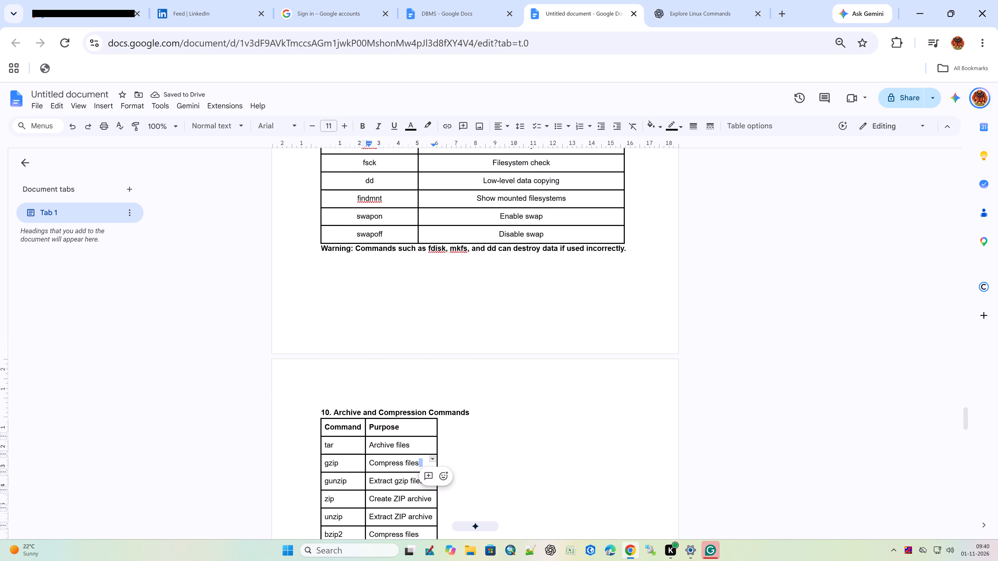
Widen the Archive and Compression Commands table to nearly the full text width, with its column divider slightly past the middle.
{"action": "left_click_drag", "start_coordinate": [437, 434], "coordinate": [625, 438]}
{"action": "left_click_drag", "start_coordinate": [625, 438], "coordinate": [620, 438]}
{"action": "left_click_drag", "start_coordinate": [367, 448], "coordinate": [367, 448]}
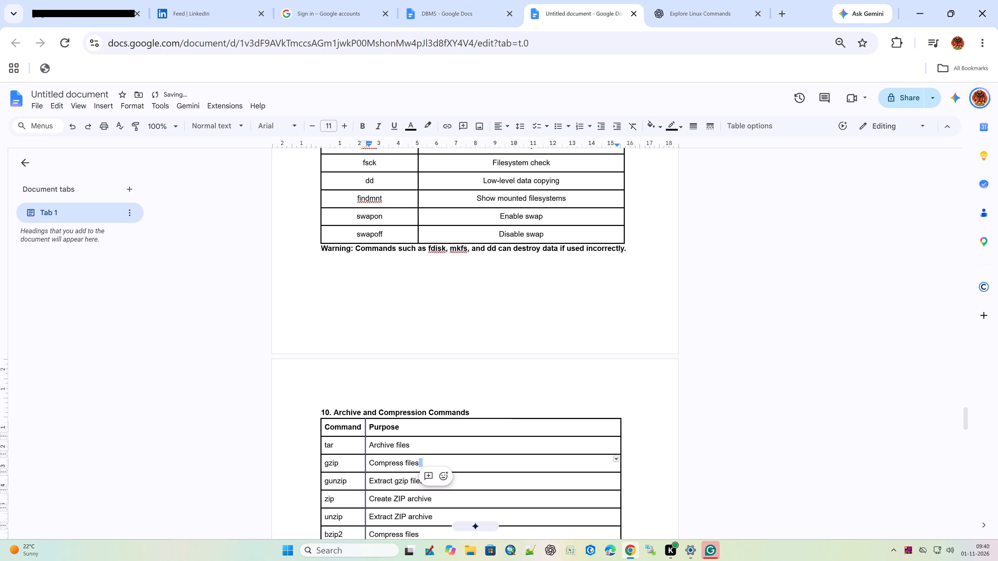
{"action": "left_click_drag", "start_coordinate": [367, 448], "coordinate": [482, 454]}
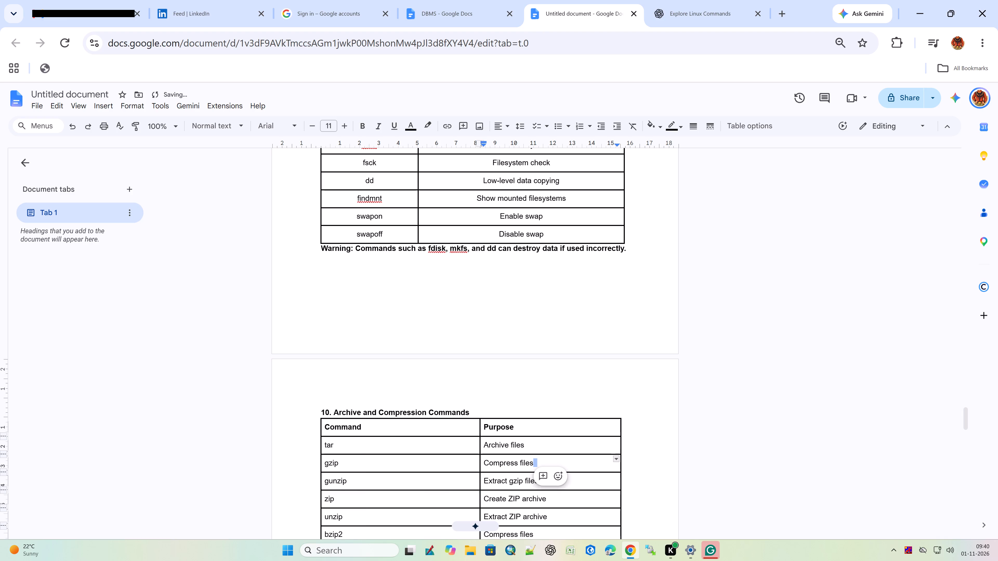
Centre the text in all rows of the Archive and Compression Commands table, from the header row through 7z.
{"action": "scroll", "coordinate": [468, 456], "scroll_direction": "down", "scroll_amount": 1}
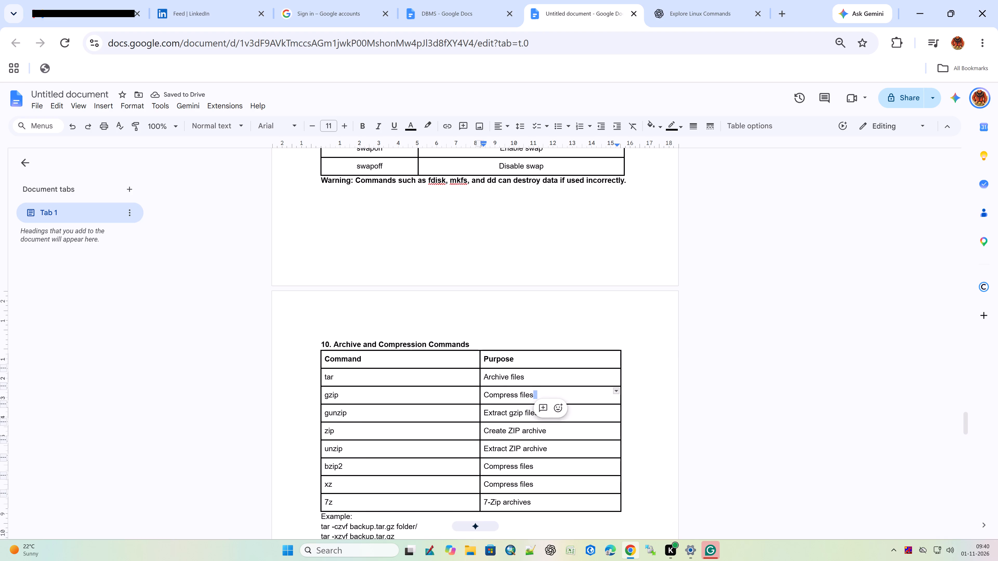
{"action": "left_click_drag", "start_coordinate": [325, 359], "coordinate": [574, 503]}
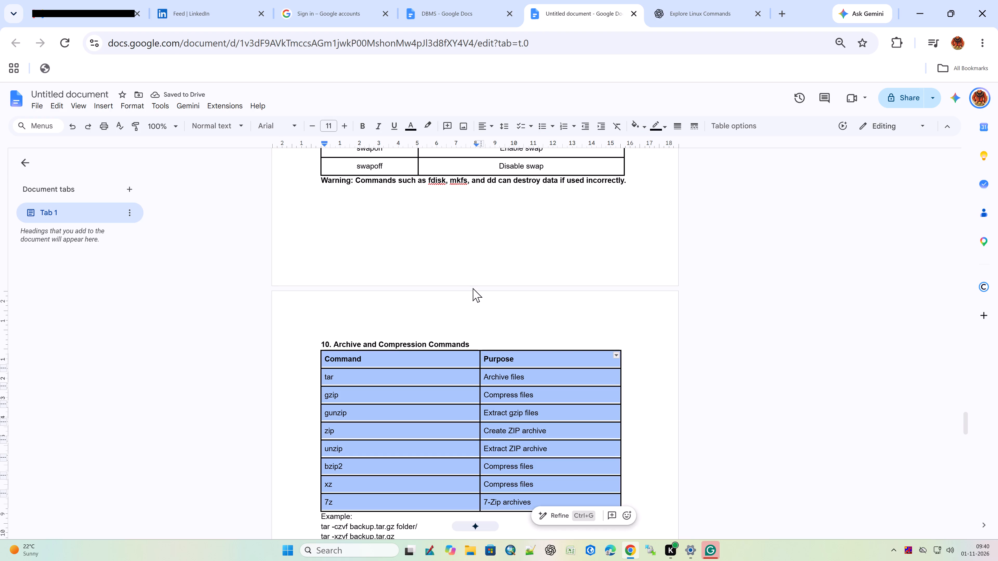
{"action": "double_click", "coordinate": [485, 133]}
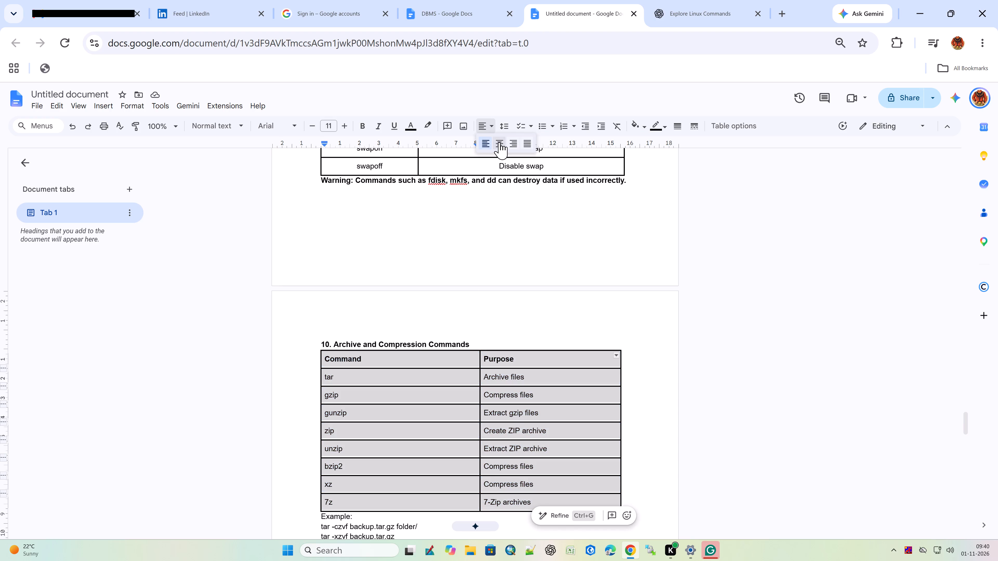
{"action": "left_click", "coordinate": [499, 142]}
{"action": "left_click", "coordinate": [431, 476]}
Bold the "Example:" label above the tar commands and the "11. Linux Services and System Administration" heading.
{"action": "scroll", "coordinate": [422, 473], "scroll_direction": "down", "scroll_amount": 2}
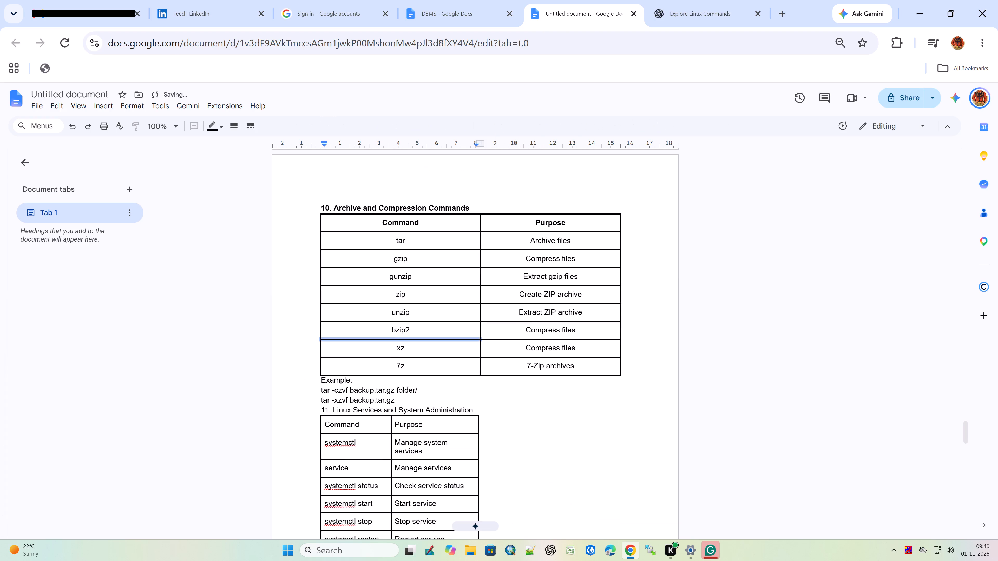
{"action": "left_click_drag", "start_coordinate": [373, 379], "coordinate": [334, 386]}
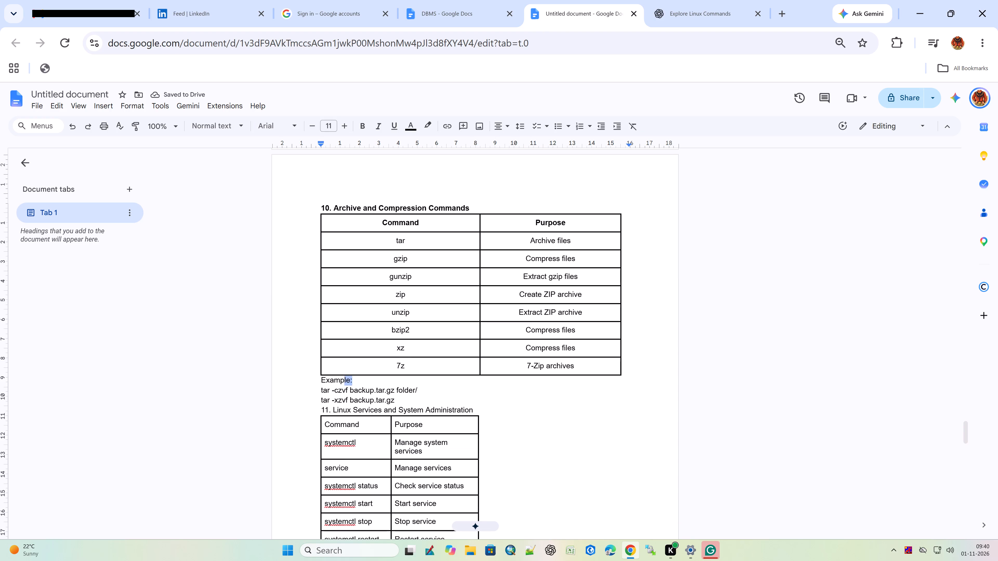
{"action": "left_click_drag", "start_coordinate": [334, 386], "coordinate": [317, 382]}
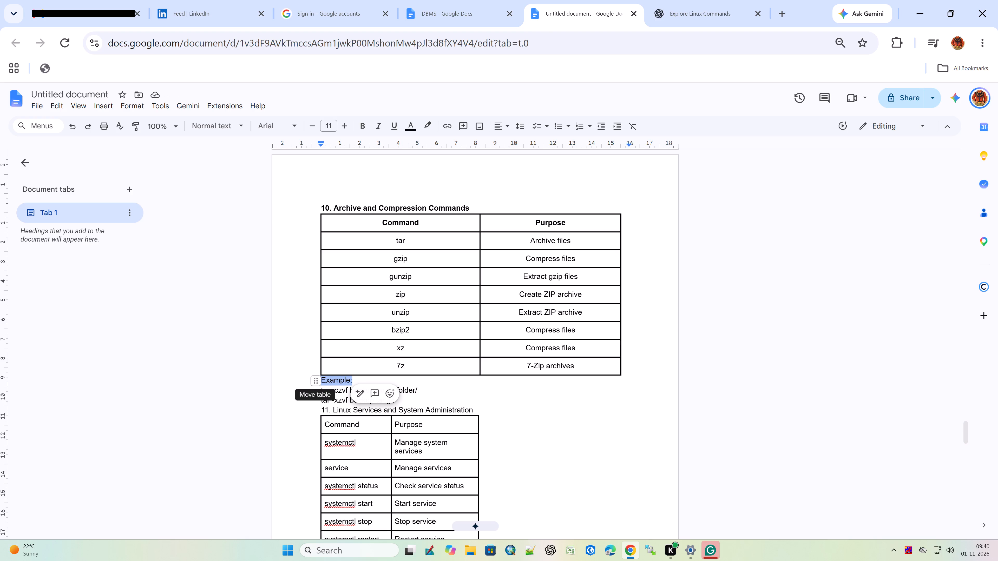
{"action": "key", "text": "ctrl+b"}
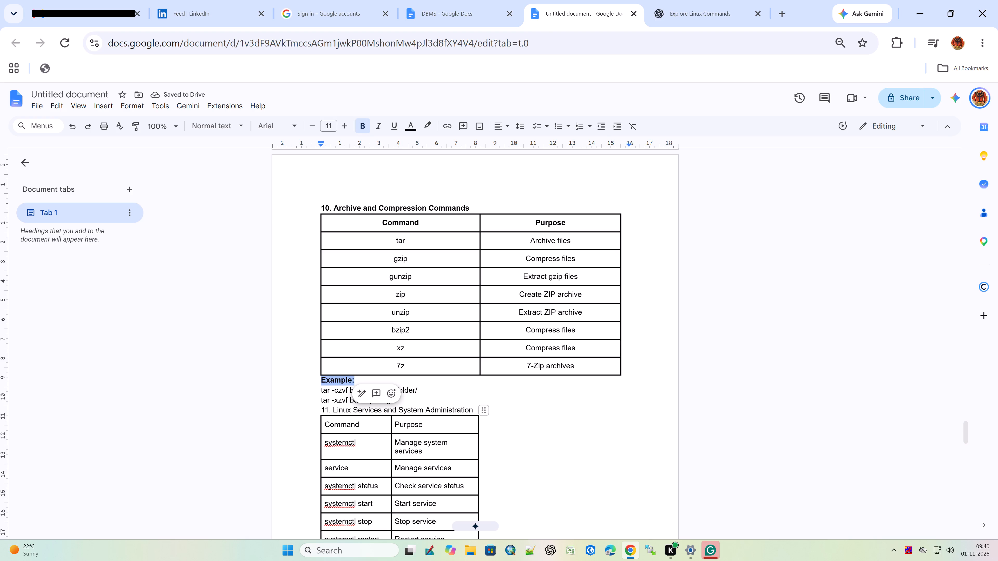
{"action": "left_click_drag", "start_coordinate": [475, 410], "coordinate": [291, 412]}
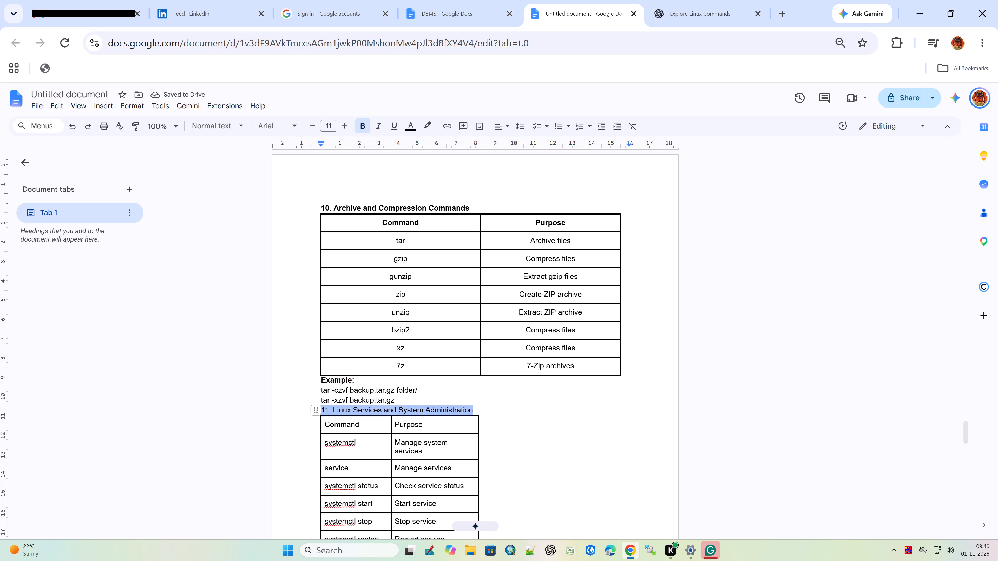
{"action": "left_click_drag", "start_coordinate": [291, 412], "coordinate": [287, 412]}
{"action": "key", "text": "ctrl+b"}
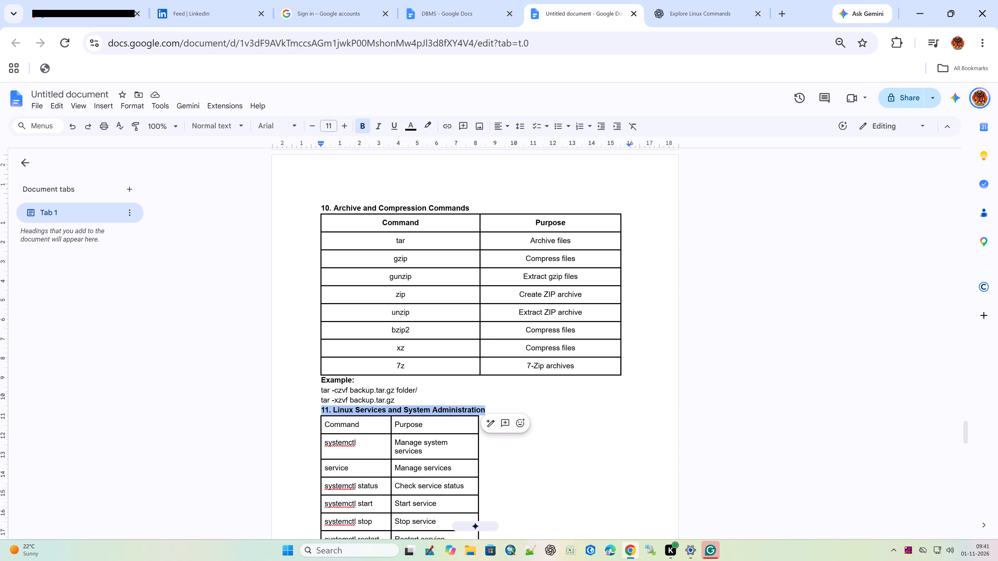
Bold the Command and Purpose header row of the Linux Services and System Administration table.
{"action": "left_click_drag", "start_coordinate": [434, 424], "coordinate": [342, 429]}
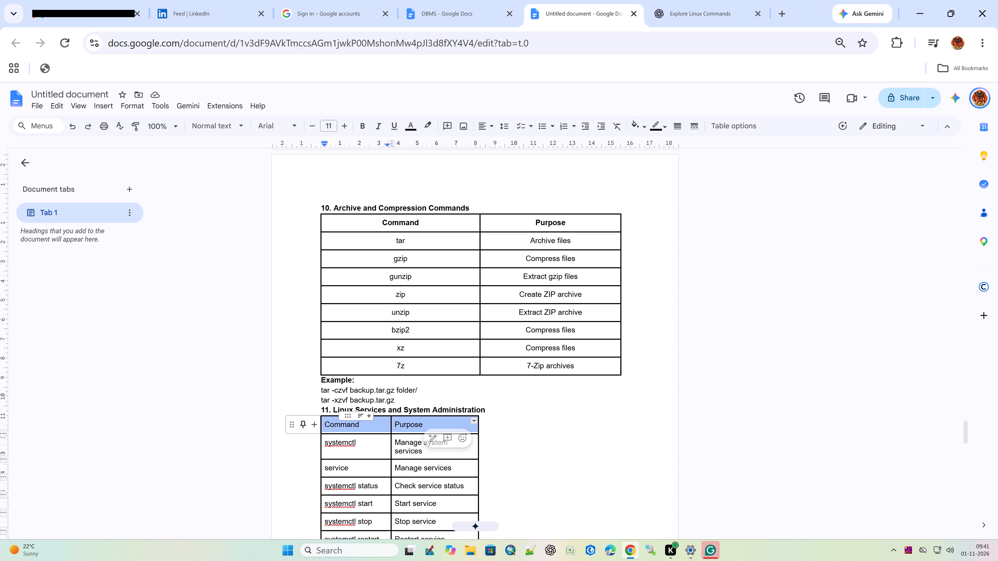
{"action": "key", "text": "ctrl+b"}
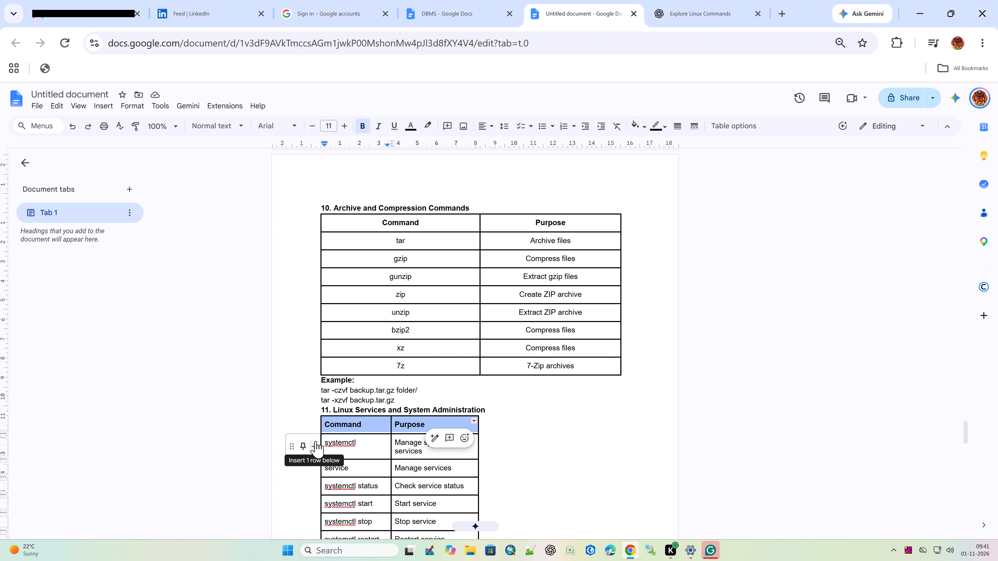
{"action": "left_click", "coordinate": [403, 453]}
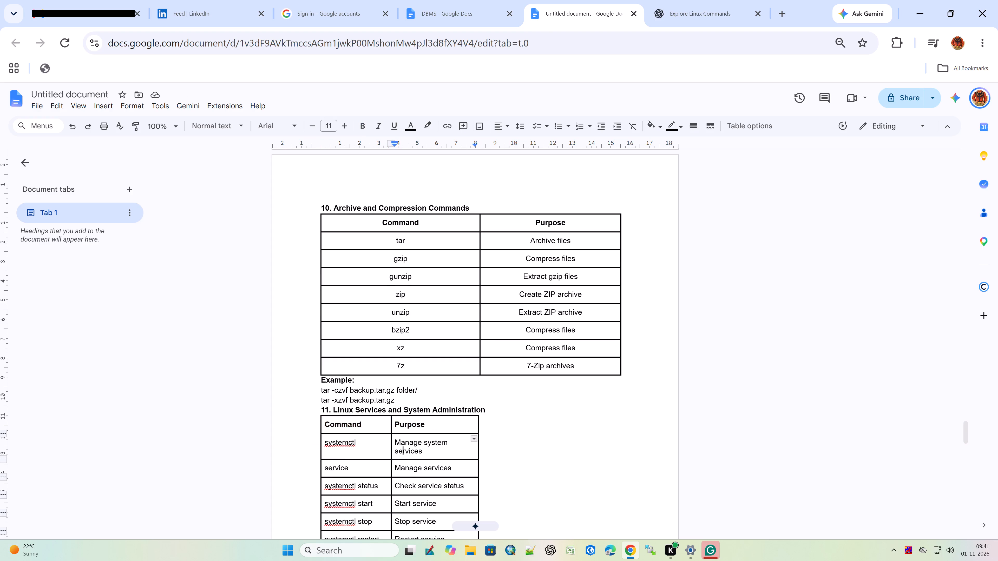
Widen the Linux Services and System Administration table to match the table above, with its column divider slightly past the middle.
{"action": "scroll", "coordinate": [412, 444], "scroll_direction": "down", "scroll_amount": 2}
{"action": "left_click_drag", "start_coordinate": [478, 328], "coordinate": [582, 321]}
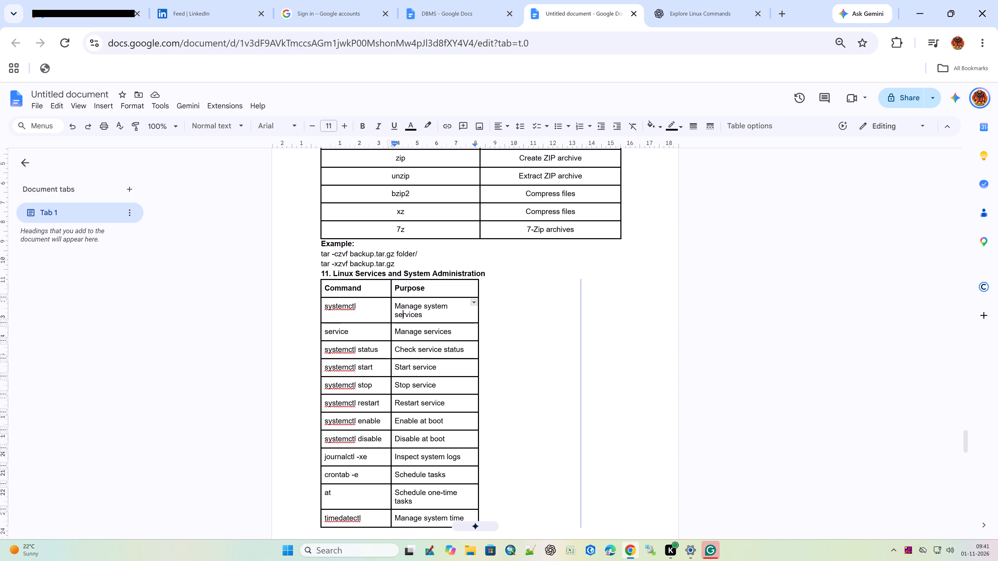
{"action": "left_click_drag", "start_coordinate": [582, 321], "coordinate": [621, 322]}
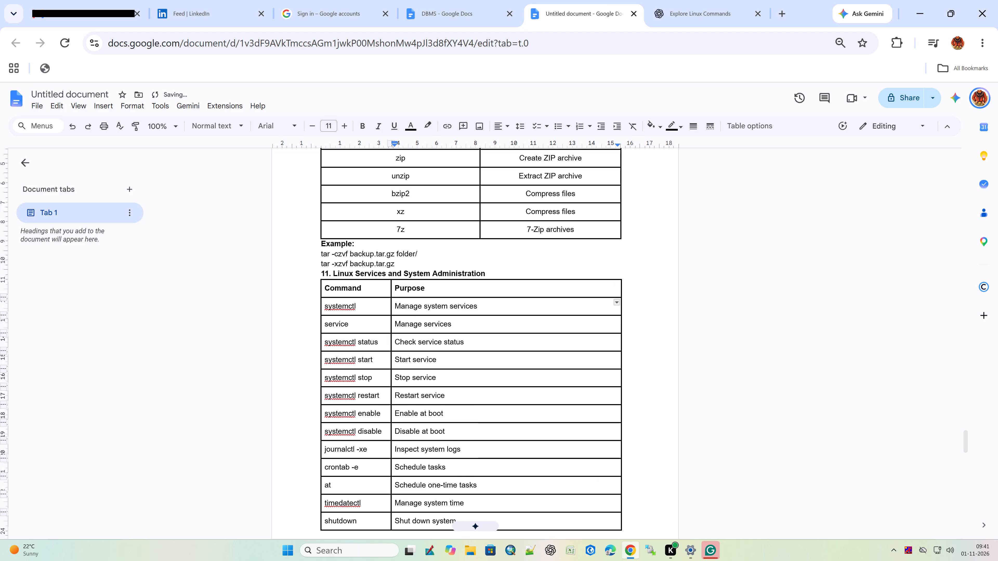
{"action": "left_click_drag", "start_coordinate": [391, 325], "coordinate": [474, 328]}
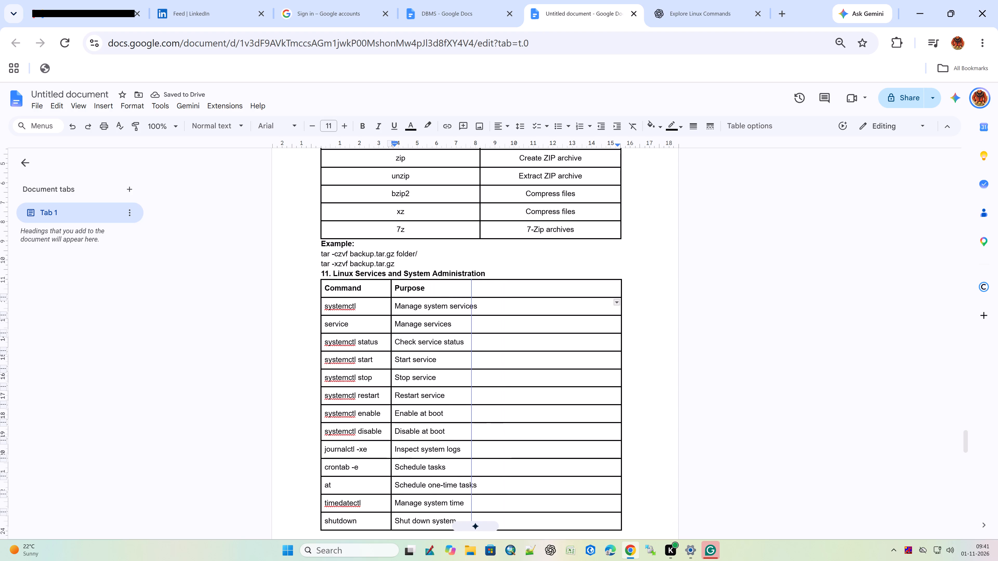
{"action": "left_click_drag", "start_coordinate": [474, 328], "coordinate": [481, 326]}
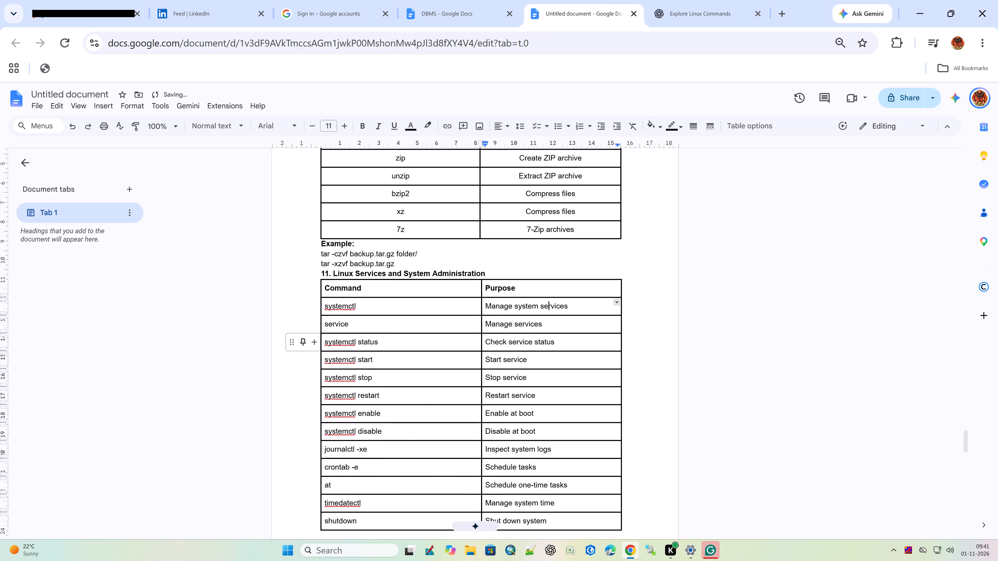
Centre the text in all rows of the Linux Services and System Administration table, from the header row through reboot on the following page.
{"action": "scroll", "coordinate": [399, 321], "scroll_direction": "down", "scroll_amount": 1}
{"action": "left_click_drag", "start_coordinate": [326, 220], "coordinate": [327, 221]}
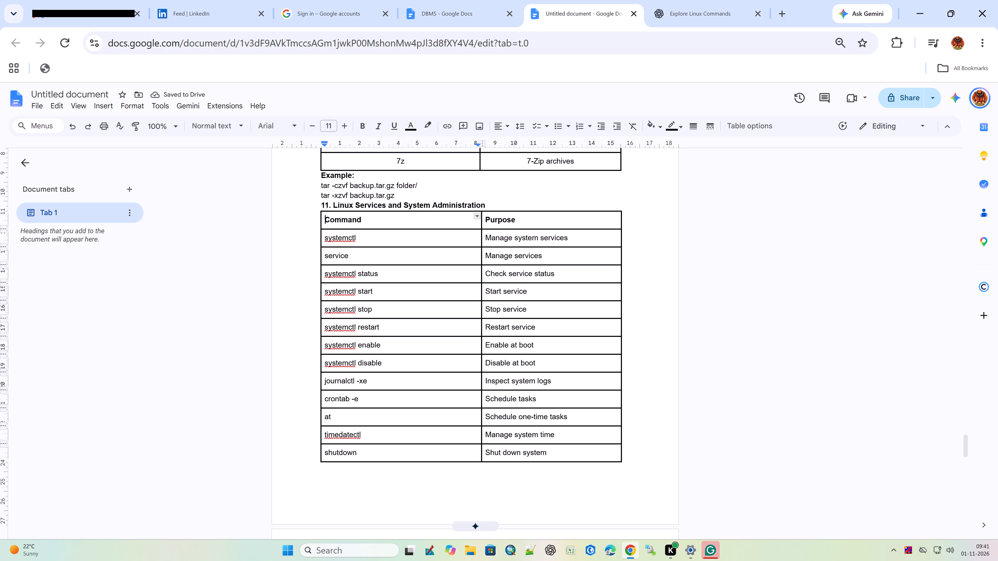
{"action": "left_click_drag", "start_coordinate": [327, 221], "coordinate": [535, 446]}
{"action": "scroll", "coordinate": [535, 463], "scroll_direction": "down", "scroll_amount": 1}
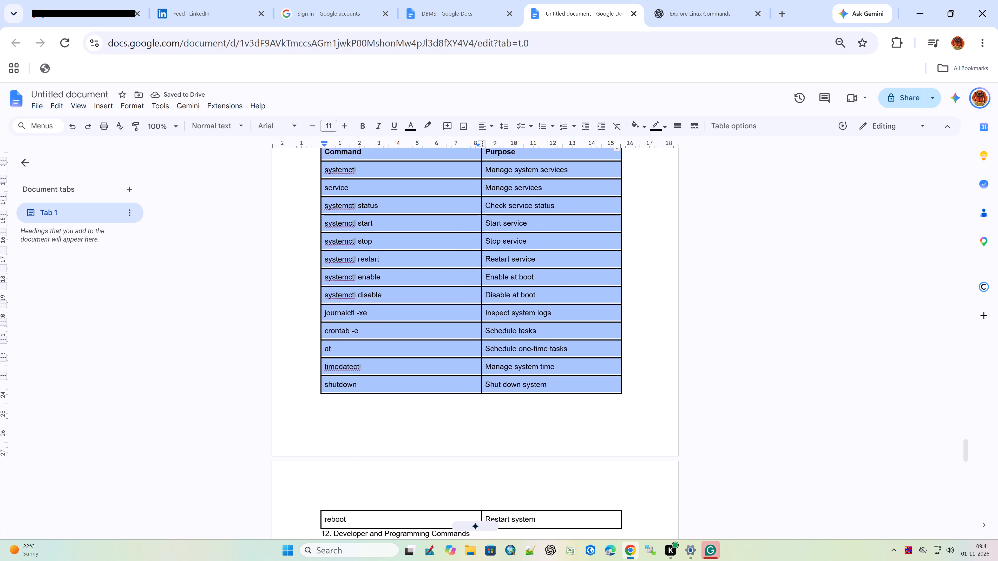
{"action": "left_click_drag", "start_coordinate": [535, 446], "coordinate": [565, 149]}
{"action": "scroll", "coordinate": [535, 435], "scroll_direction": "down", "scroll_amount": 2}
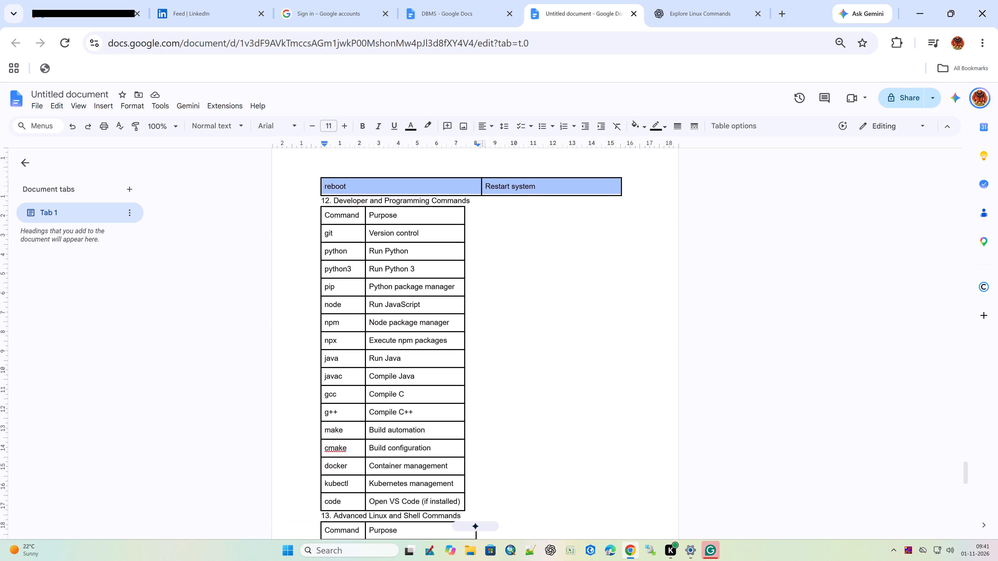
{"action": "left_click_drag", "start_coordinate": [565, 149], "coordinate": [568, 172]}
{"action": "scroll", "coordinate": [498, 265], "scroll_direction": "up", "scroll_amount": 3}
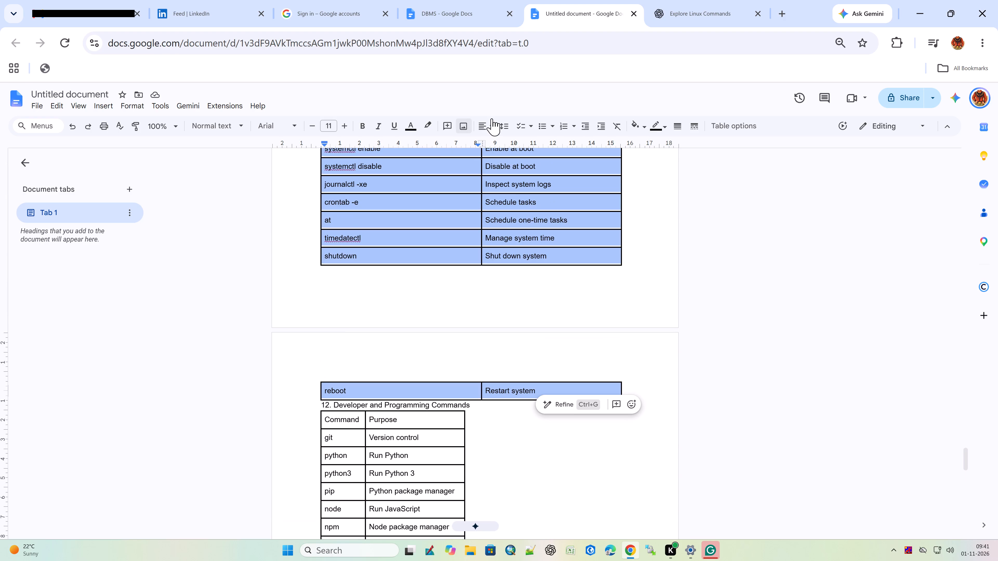
{"action": "left_click", "coordinate": [492, 118]}
{"action": "left_click", "coordinate": [498, 140]}
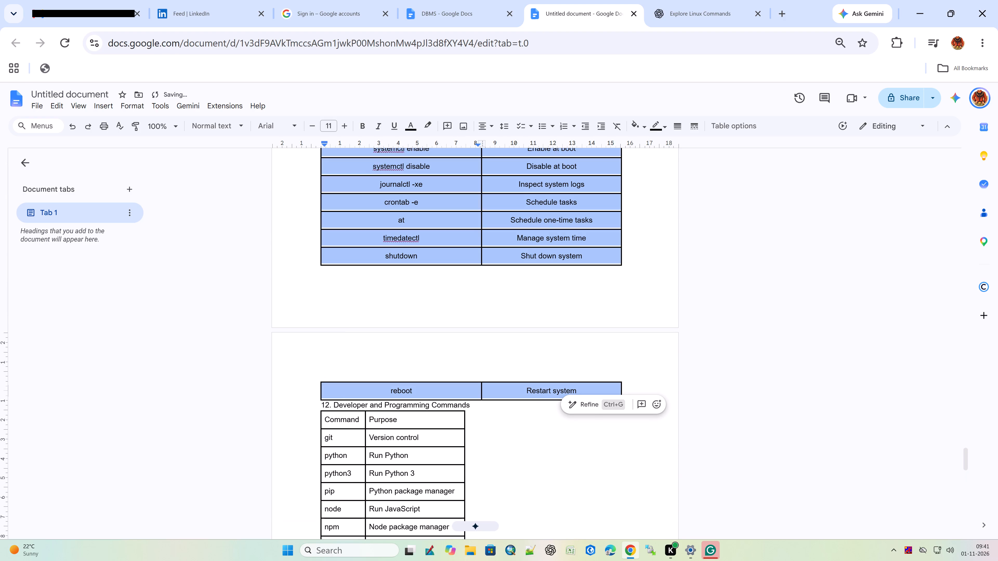
{"action": "left_click", "coordinate": [417, 357]}
Insert a blank line above the "11. Linux Services and System Administration" heading, after the last tar example.
{"action": "scroll", "coordinate": [385, 348], "scroll_direction": "up", "scroll_amount": 5}
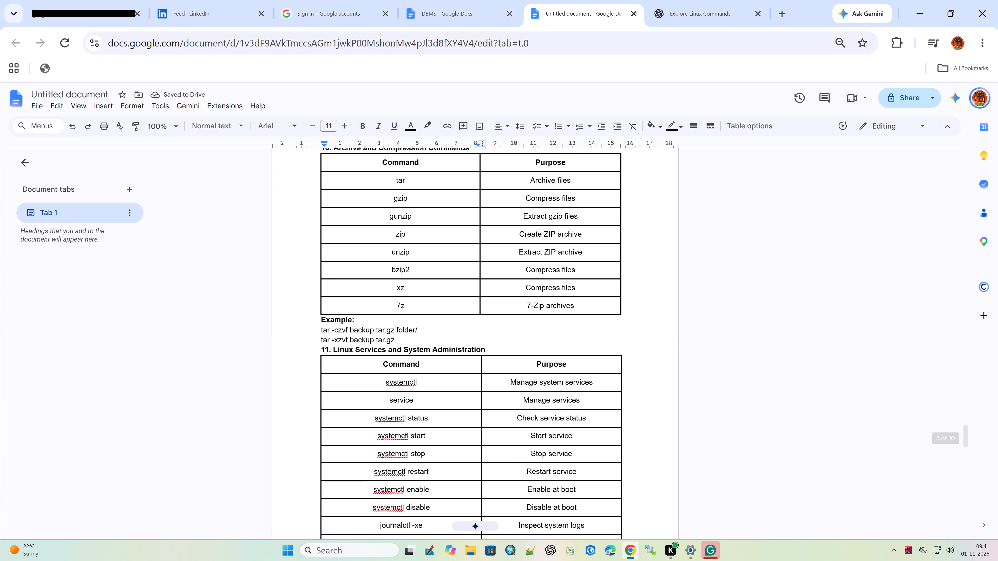
{"action": "left_click", "coordinate": [412, 338]}
{"action": "key", "text": "Return"}
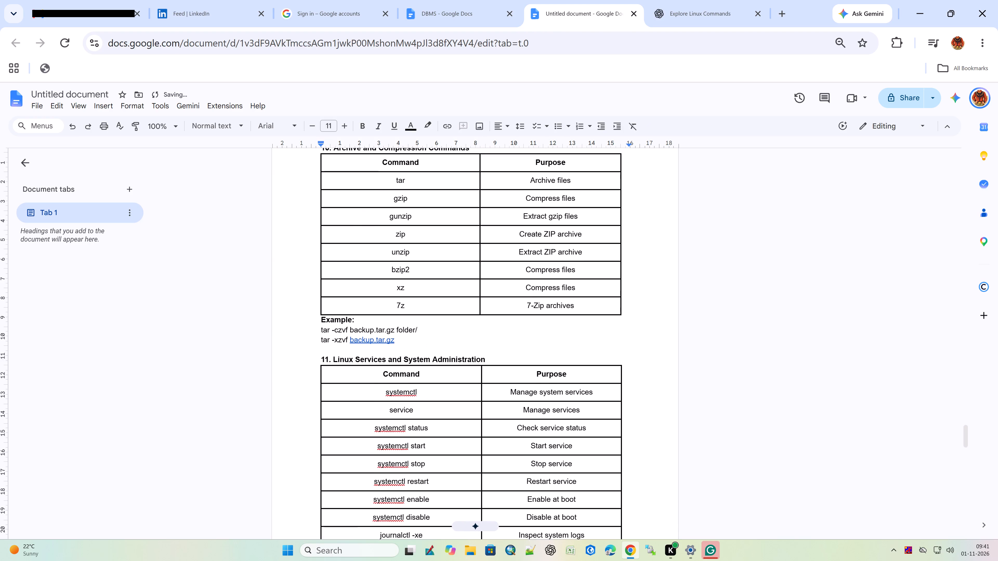
Bold the "12. Developer and Programming Commands" heading and the Command and Purpose header row of its table.
{"action": "scroll", "coordinate": [388, 347], "scroll_direction": "up", "scroll_amount": 8}
{"action": "scroll", "coordinate": [388, 347], "scroll_direction": "down", "scroll_amount": 6}
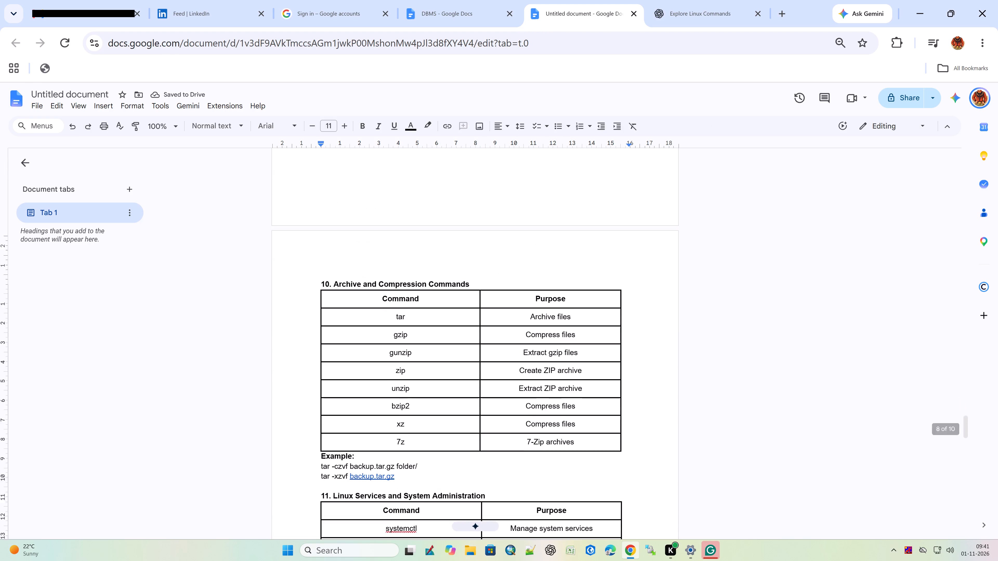
{"action": "scroll", "coordinate": [388, 348], "scroll_direction": "down", "scroll_amount": 9}
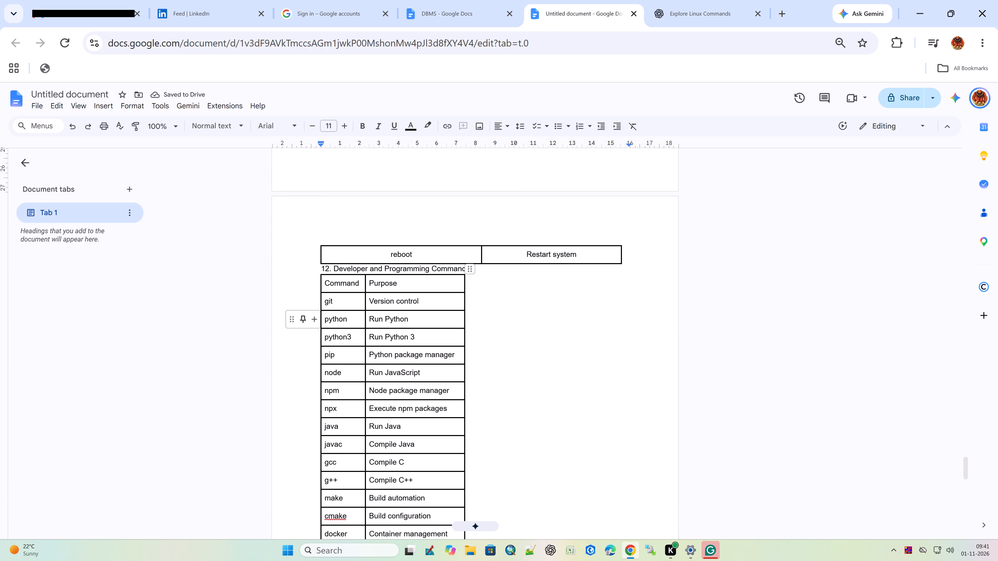
{"action": "left_click_drag", "start_coordinate": [490, 271], "coordinate": [310, 246]}
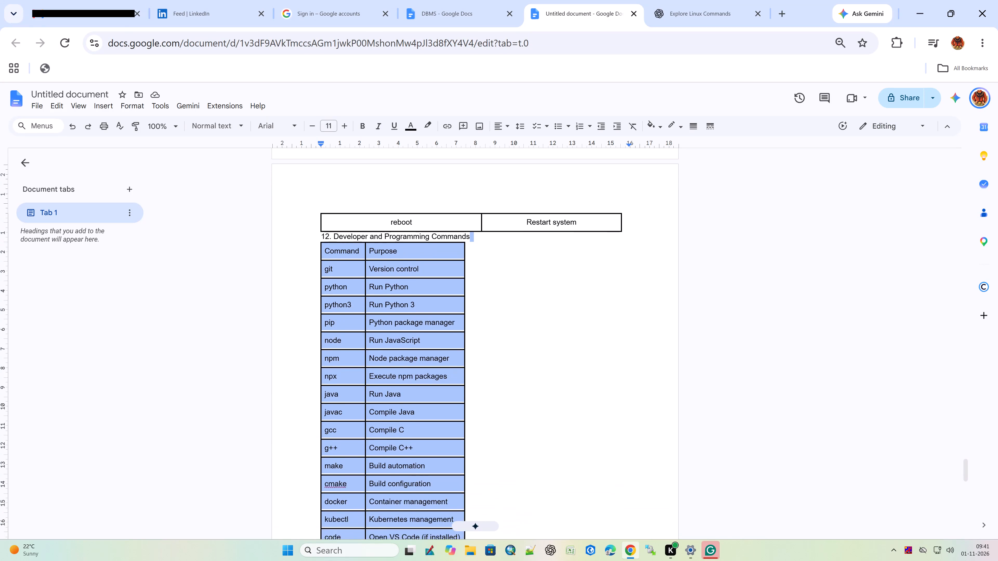
{"action": "left_click_drag", "start_coordinate": [310, 246], "coordinate": [322, 201]}
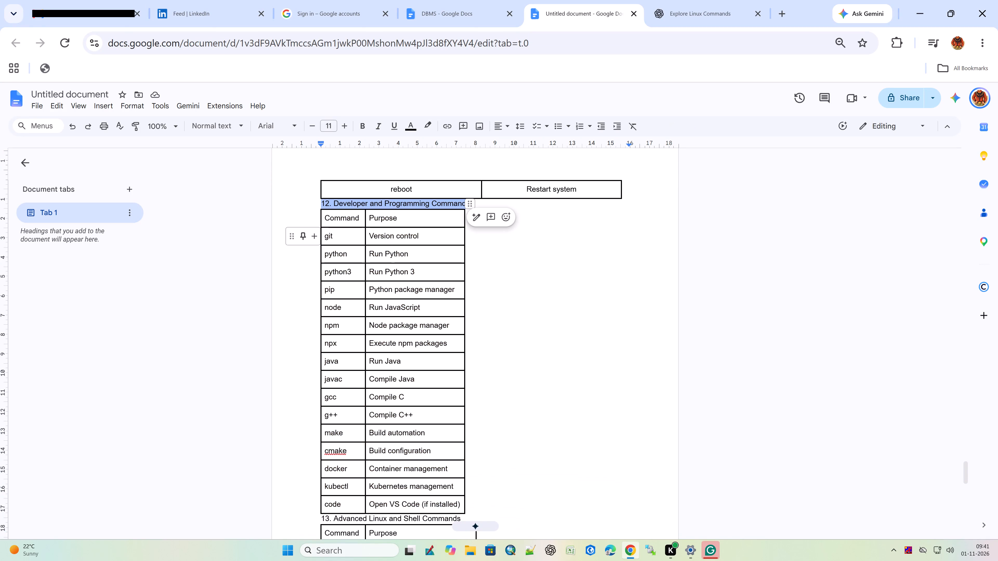
{"action": "key", "text": "ctrl+b"}
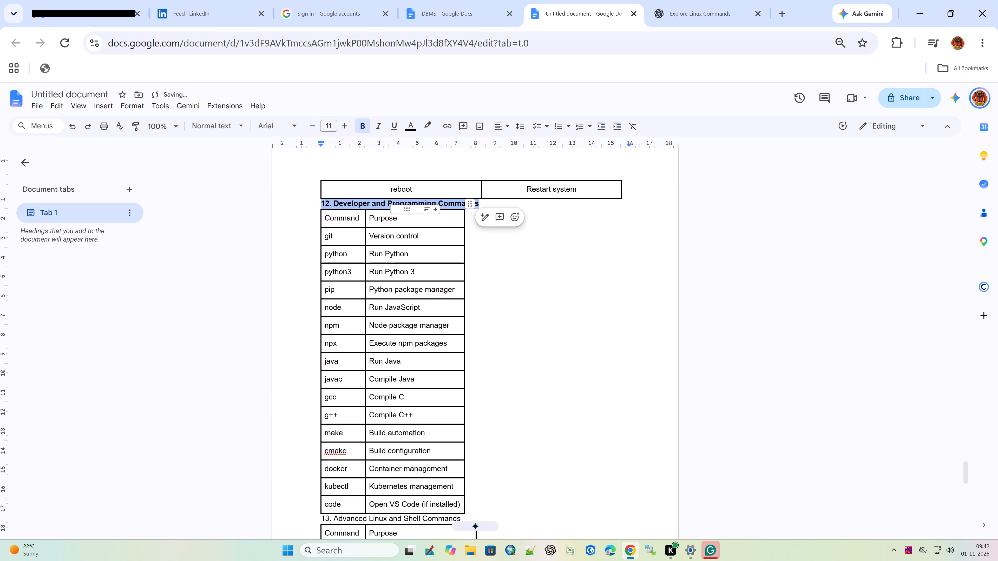
{"action": "left_click_drag", "start_coordinate": [414, 220], "coordinate": [310, 215]}
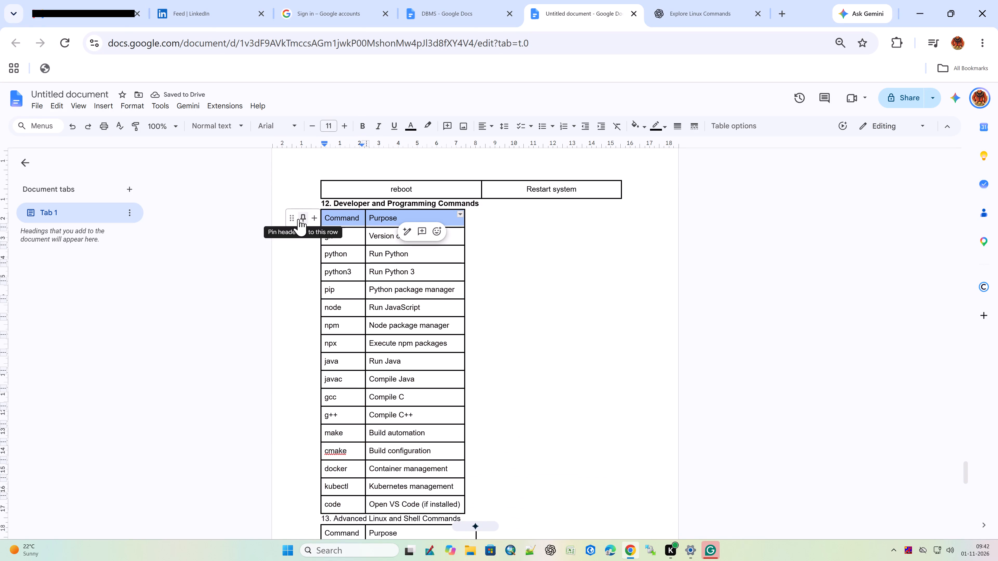
{"action": "key", "text": "ctrl+b"}
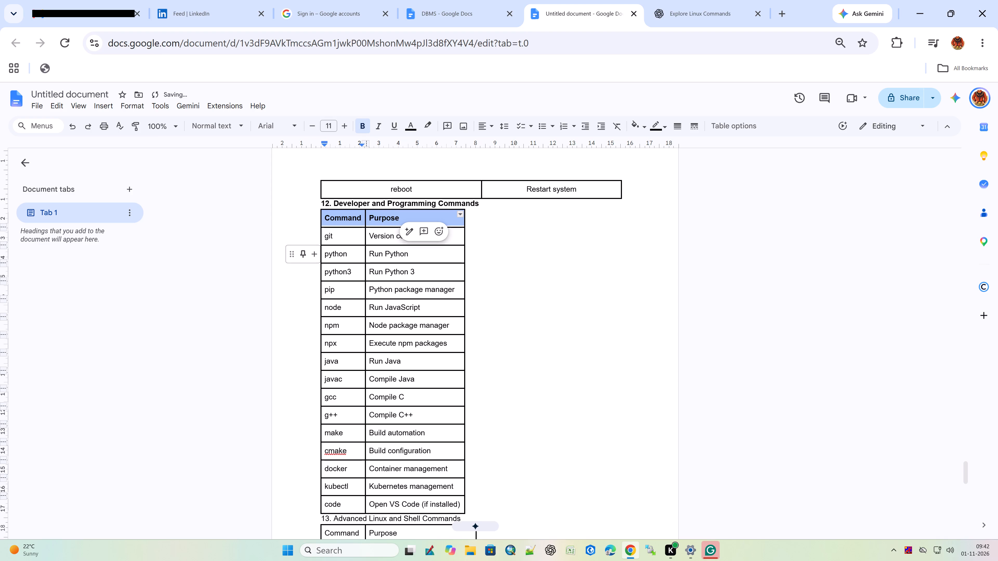
Widen the Developer and Programming Commands table to match the table above, aligning its column divider with that table's divider.
{"action": "left_click", "coordinate": [458, 290]}
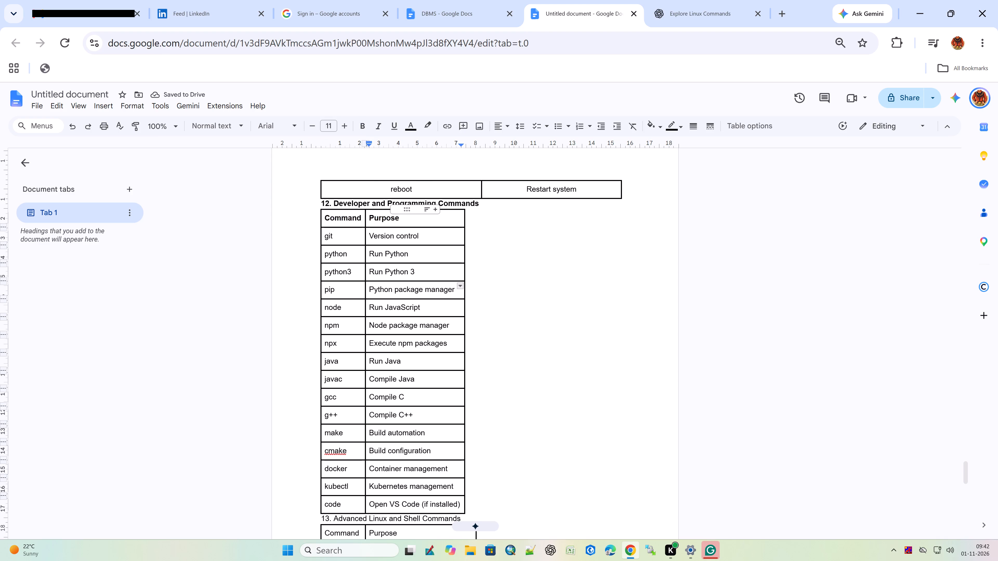
{"action": "left_click_drag", "start_coordinate": [465, 221], "coordinate": [621, 221]}
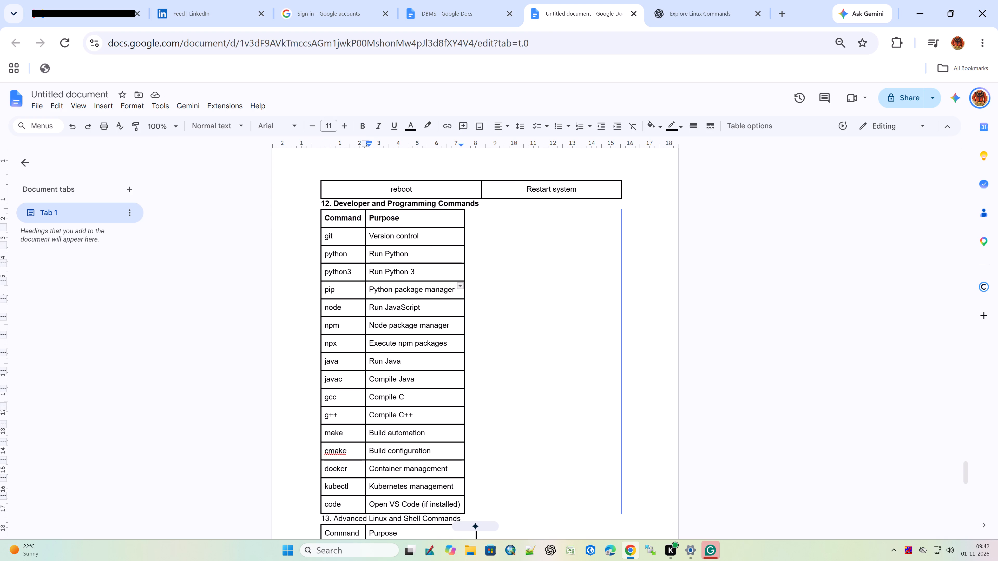
{"action": "left_click_drag", "start_coordinate": [621, 221], "coordinate": [621, 221]}
{"action": "left_click_drag", "start_coordinate": [367, 238], "coordinate": [475, 239]}
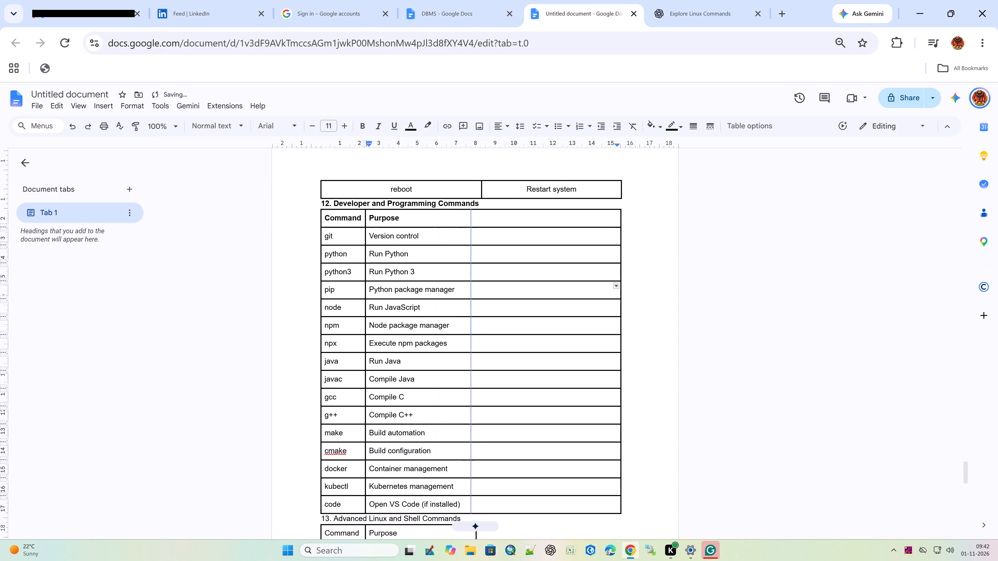
{"action": "left_click_drag", "start_coordinate": [475, 239], "coordinate": [483, 237]}
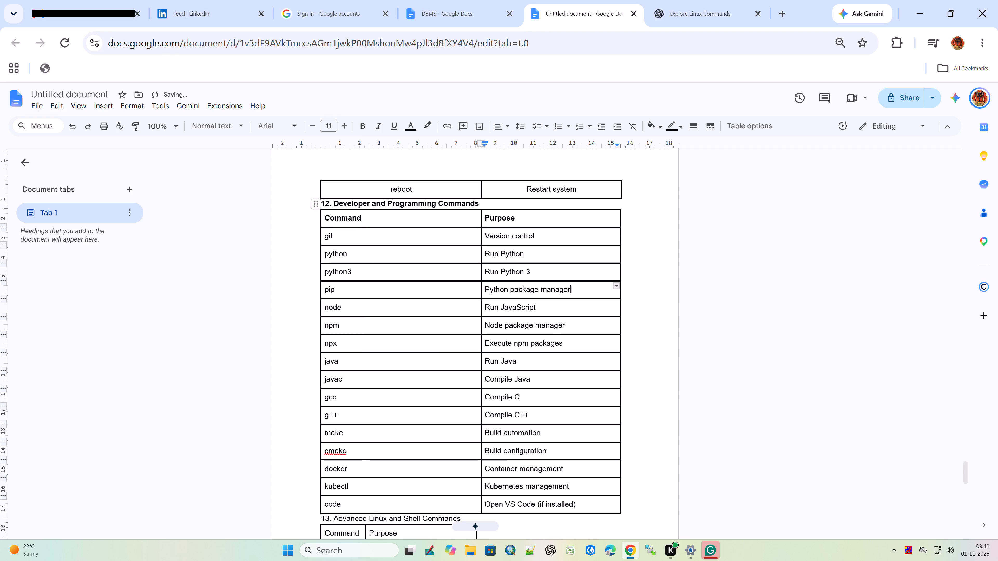
Centre the text in all rows of the Developer and Programming Commands table, from the header row through code.
{"action": "left_click_drag", "start_coordinate": [324, 217], "coordinate": [582, 516]}
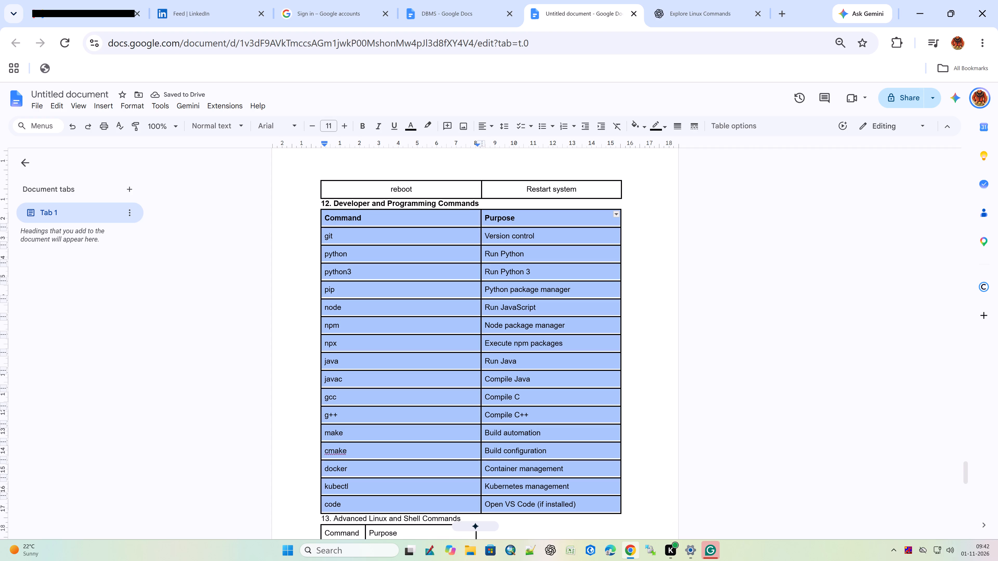
{"action": "left_click_drag", "start_coordinate": [582, 516], "coordinate": [591, 509]}
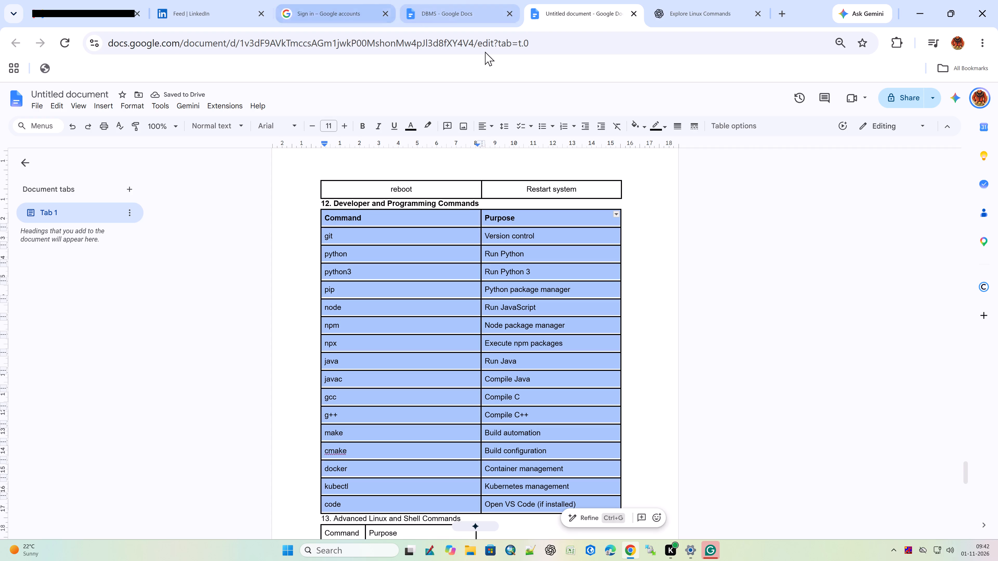
{"action": "left_click", "coordinate": [493, 124]}
{"action": "left_click", "coordinate": [501, 137]}
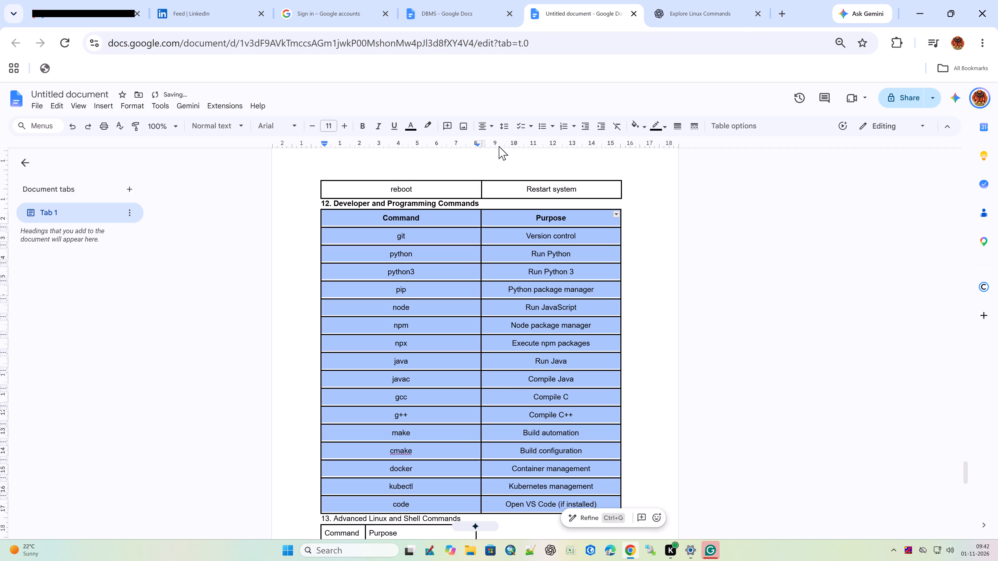
Bold the "13. Advanced Linux and Shell Commands" heading and the Command and Purpose header row of its table.
{"action": "scroll", "coordinate": [471, 413], "scroll_direction": "down", "scroll_amount": 3}
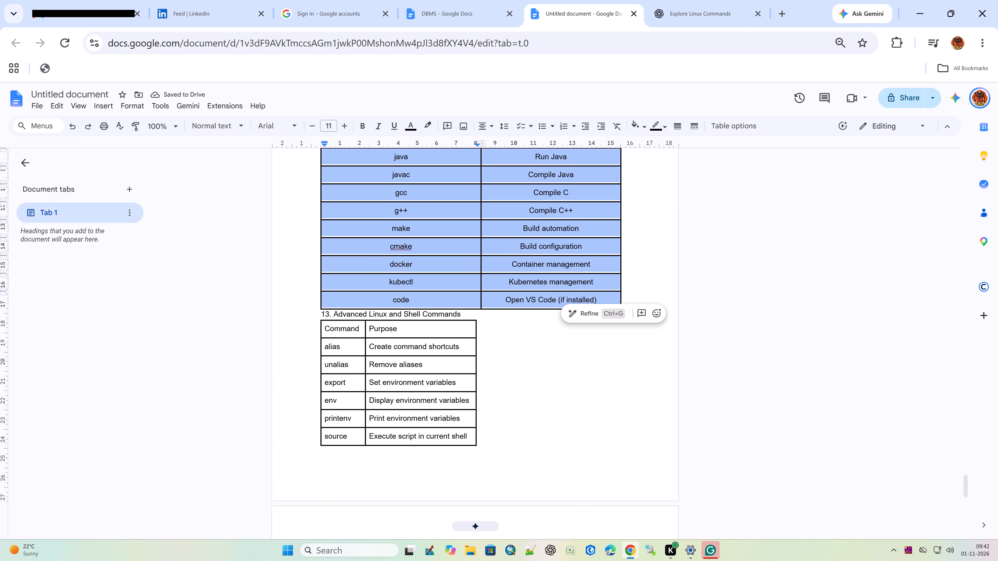
{"action": "left_click_drag", "start_coordinate": [458, 330], "coordinate": [341, 321]}
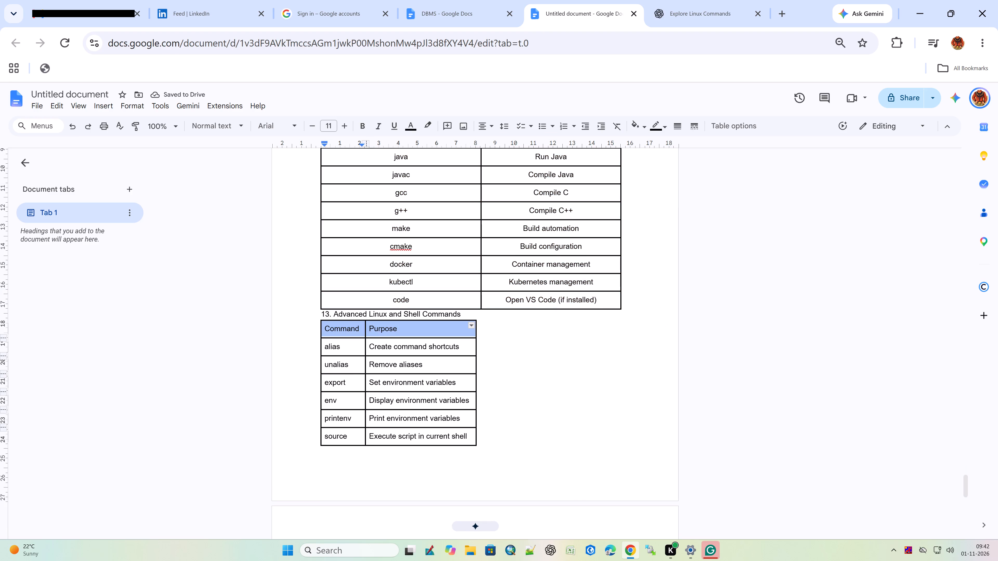
{"action": "left_click_drag", "start_coordinate": [341, 321], "coordinate": [326, 329]}
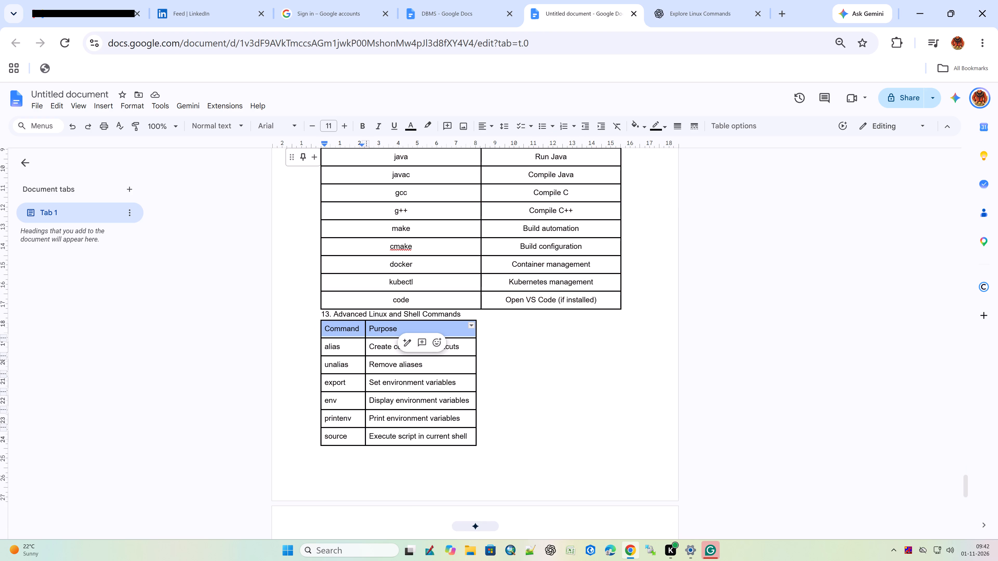
{"action": "left_click", "coordinate": [360, 127]}
{"action": "left_click_drag", "start_coordinate": [472, 313], "coordinate": [286, 316]}
{"action": "left_click", "coordinate": [360, 124]}
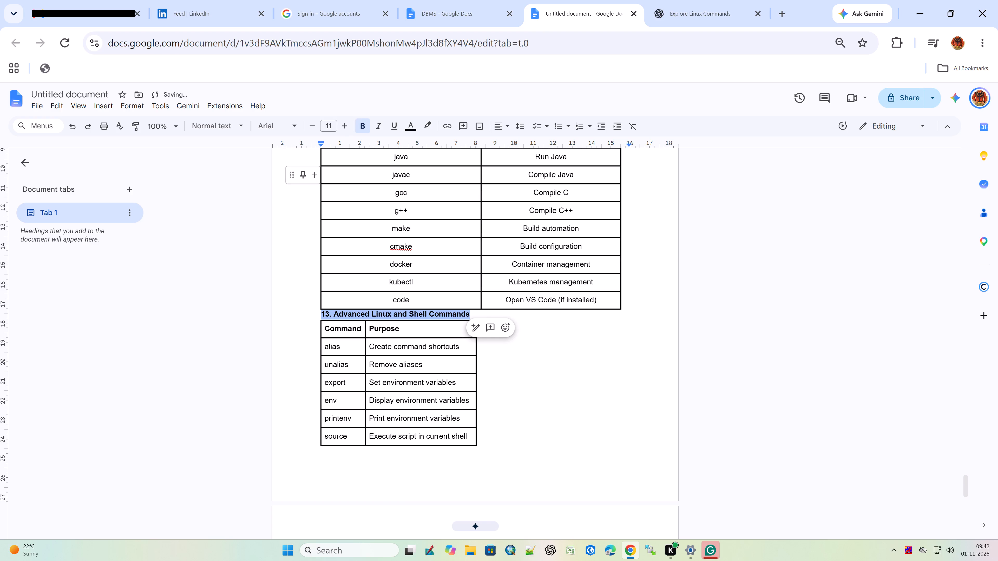
Insert a blank line above the "13. Advanced Linux and Shell Commands" heading, after the Developer and Programming Commands table.
{"action": "left_click", "coordinate": [329, 316]}
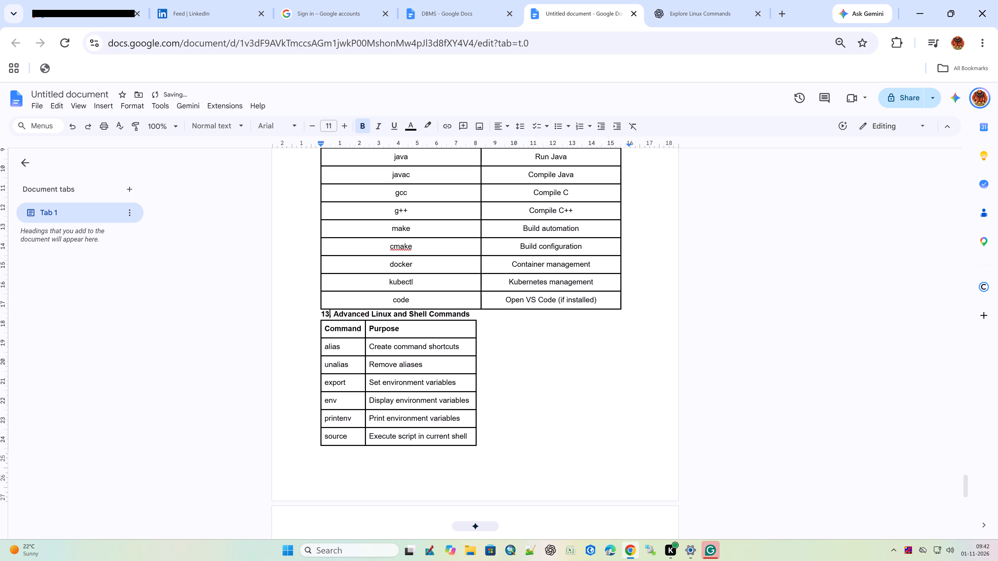
{"action": "key", "text": "Left"}
{"action": "key", "text": "Left"}
{"action": "key", "text": "Return"}
Widen the Advanced Linux and Shell Commands table to match the table above, with its column divider slightly past the middle.
{"action": "scroll", "coordinate": [997, 326], "scroll_direction": "down", "scroll_amount": 2}
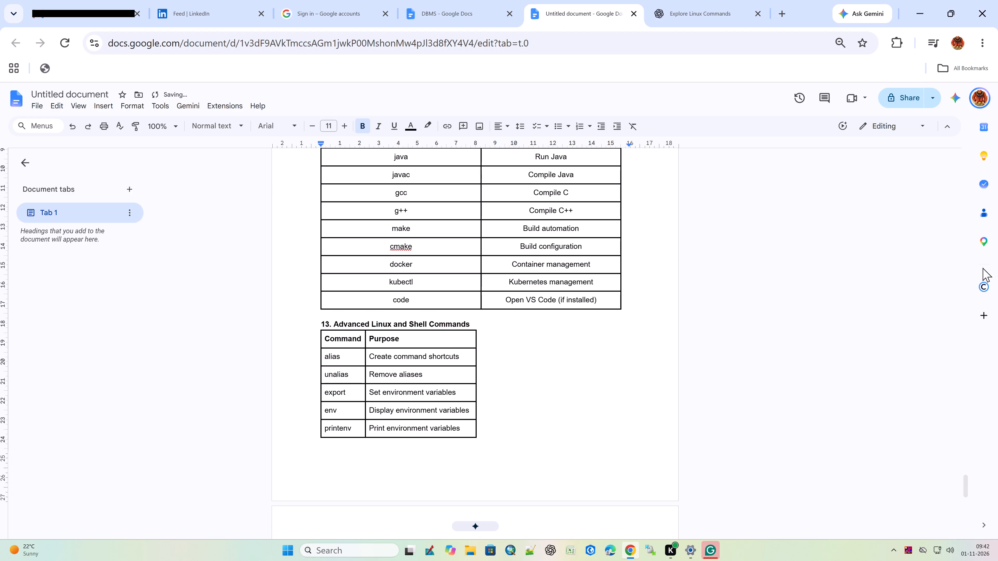
{"action": "scroll", "coordinate": [792, 217], "scroll_direction": "down", "scroll_amount": 3}
{"action": "scroll", "coordinate": [477, 224], "scroll_direction": "up", "scroll_amount": 2}
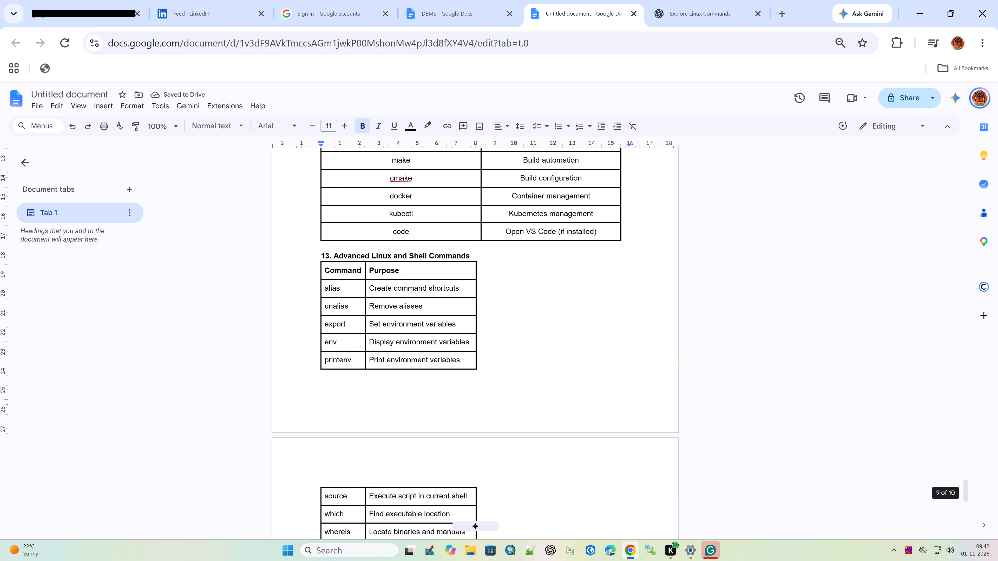
{"action": "left_click_drag", "start_coordinate": [475, 286], "coordinate": [478, 286]}
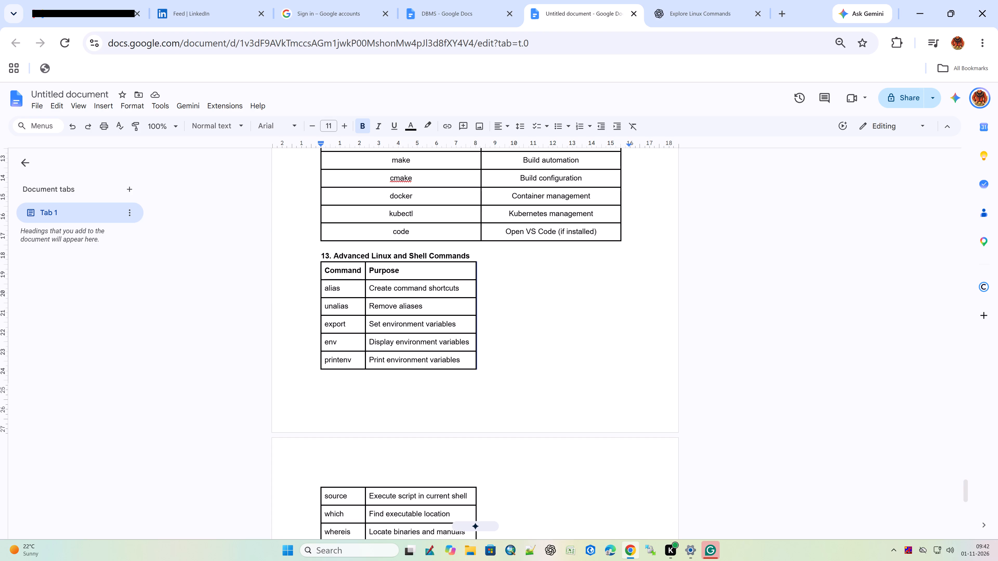
{"action": "left_click_drag", "start_coordinate": [478, 286], "coordinate": [622, 291]}
{"action": "left_click_drag", "start_coordinate": [366, 286], "coordinate": [480, 289]}
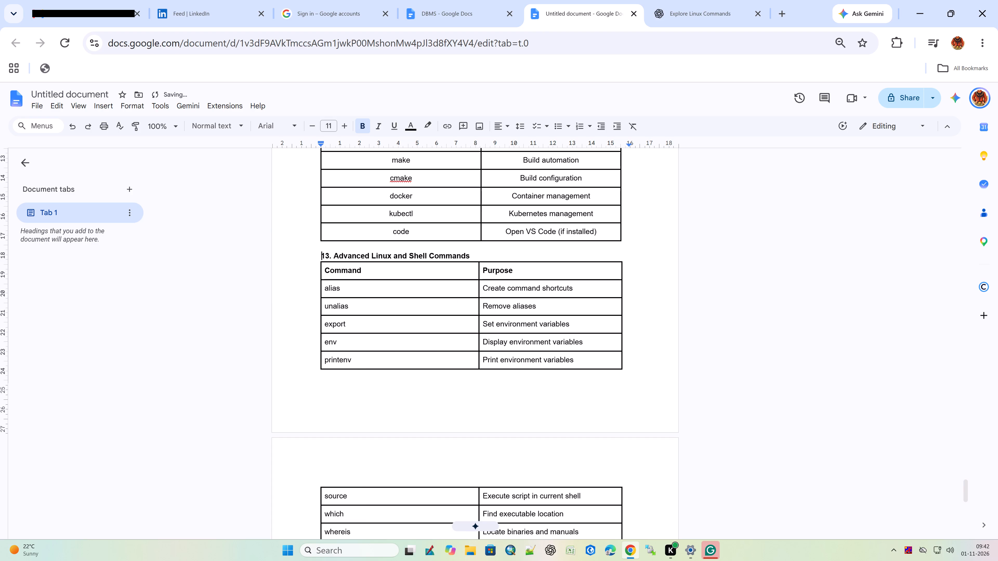
Centre the text in all rows of the Advanced Linux and Shell Commands table, from the header row through tmux on the following page.
{"action": "left_click_drag", "start_coordinate": [326, 272], "coordinate": [456, 372]}
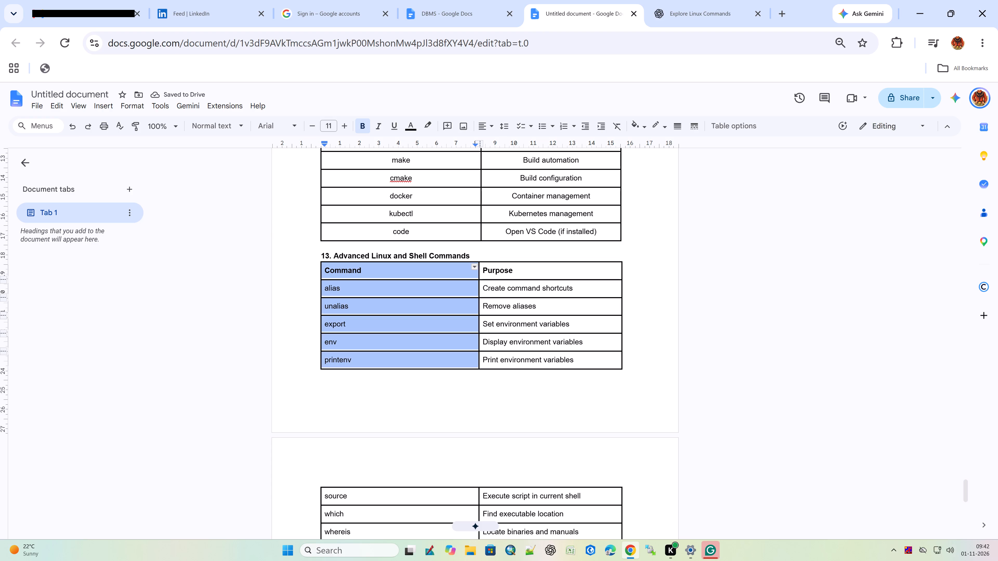
{"action": "left_click_drag", "start_coordinate": [456, 372], "coordinate": [535, 335]}
{"action": "scroll", "coordinate": [535, 388], "scroll_direction": "down", "scroll_amount": 6}
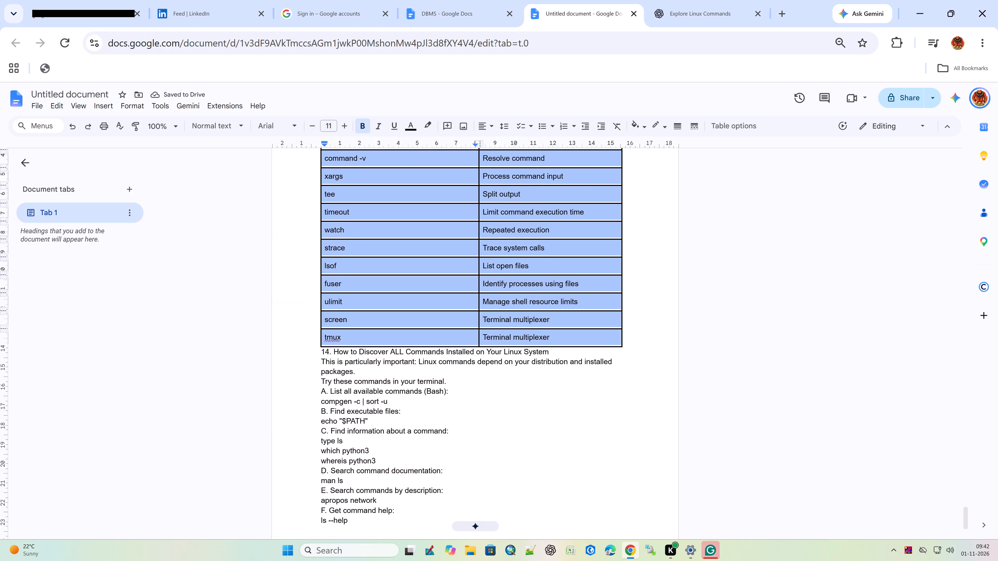
{"action": "left_click_drag", "start_coordinate": [535, 335], "coordinate": [556, 335]}
{"action": "left_click", "coordinate": [479, 127]}
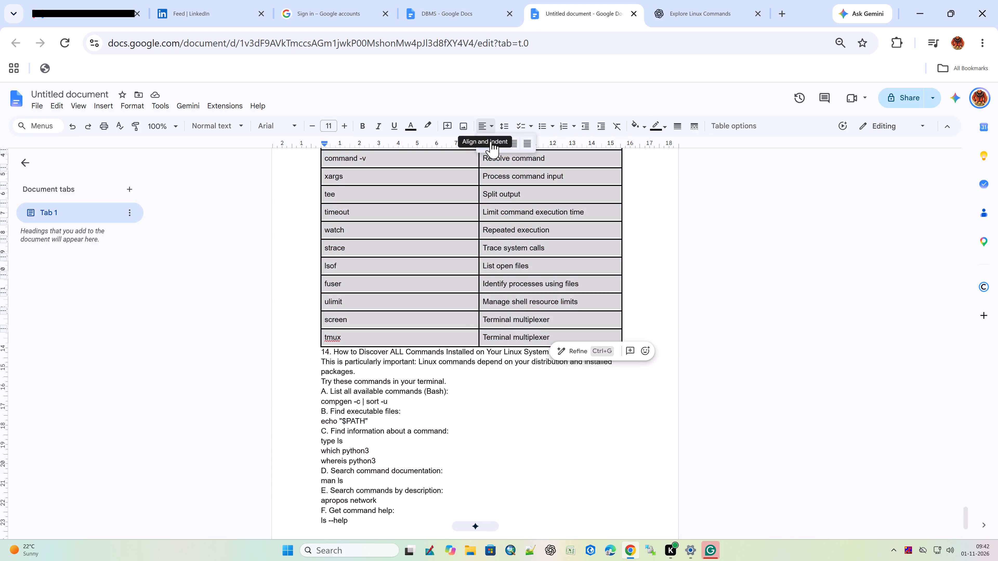
{"action": "left_click", "coordinate": [497, 140]}
Bold the opening of section 14, from its "How to Discover ALL Commands" heading through the "A. List all available commands (Bash):" line.
{"action": "left_click", "coordinate": [414, 379]}
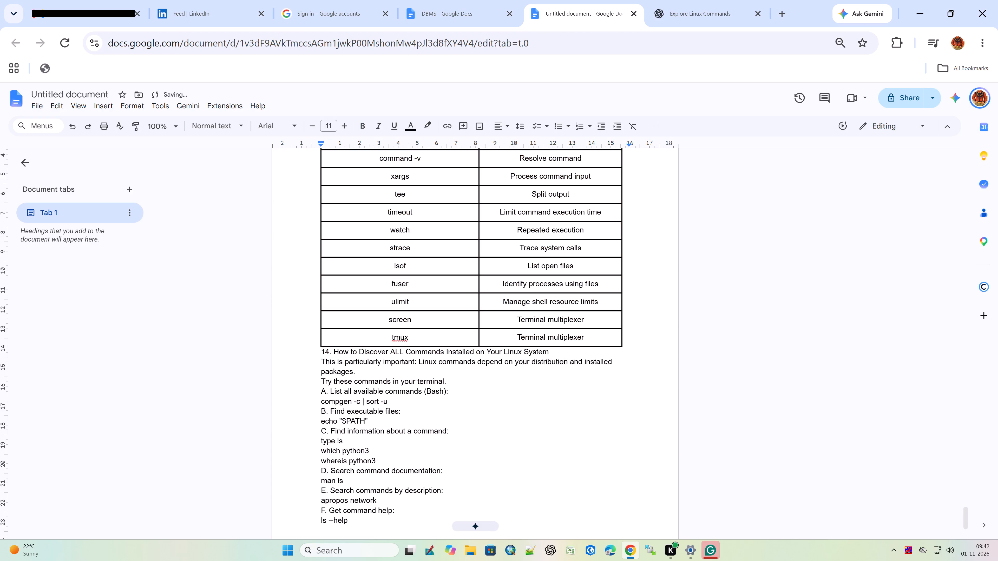
{"action": "left_click_drag", "start_coordinate": [368, 374], "coordinate": [307, 354]}
{"action": "left_click", "coordinate": [496, 381]}
{"action": "left_click_drag", "start_coordinate": [474, 391], "coordinate": [312, 357]}
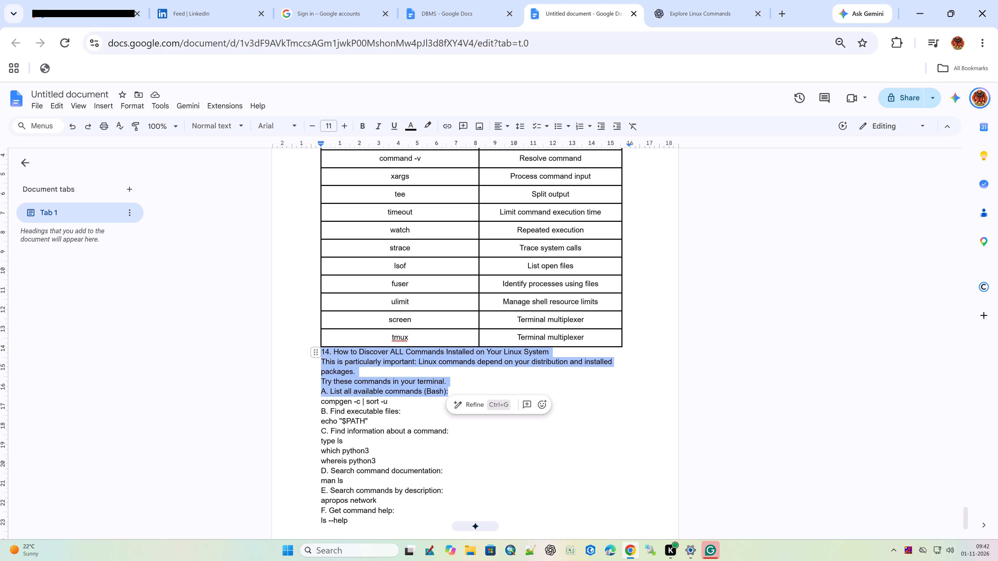
{"action": "key", "text": "ctrl+b"}
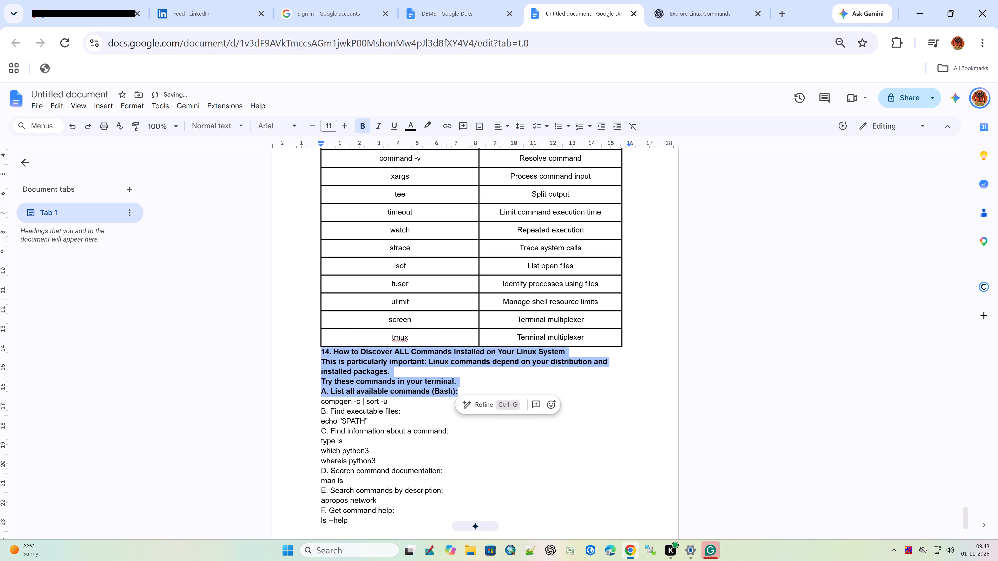
Bold the "B. Find executable files:" and "C. Find information about a command:" subheadings in section 14.
{"action": "left_click_drag", "start_coordinate": [411, 408], "coordinate": [314, 412]}
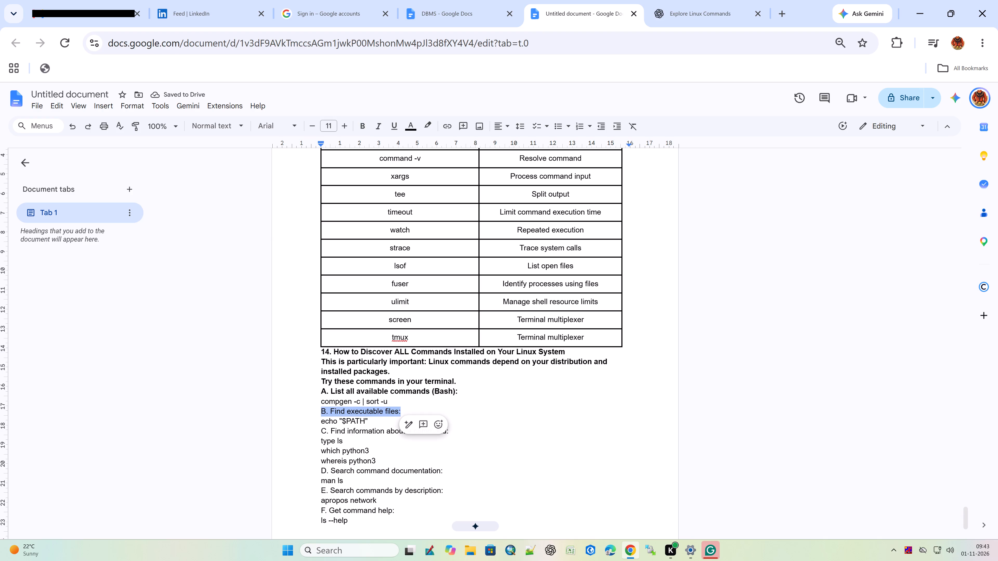
{"action": "key", "text": "ctrl+b"}
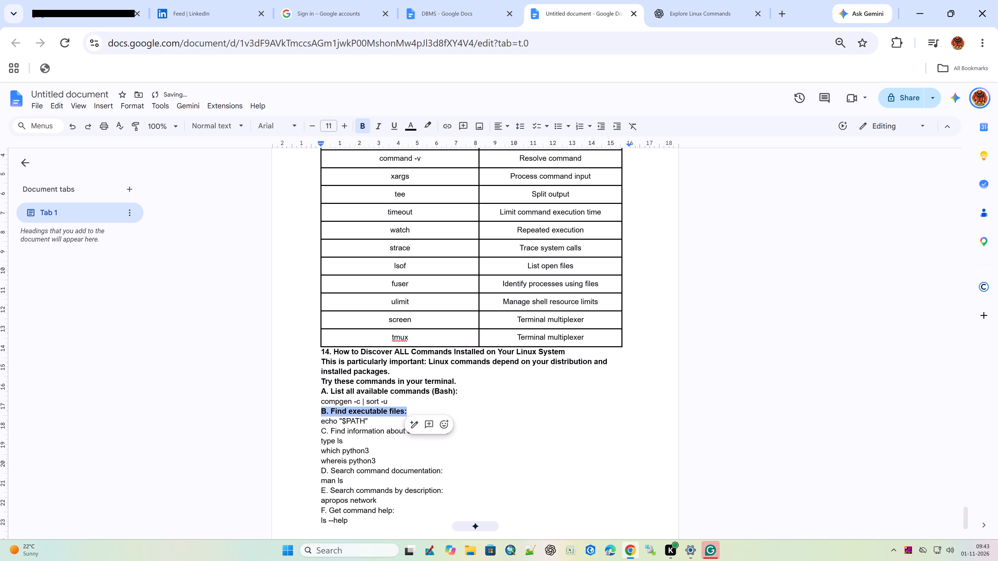
{"action": "left_click", "coordinate": [482, 477]}
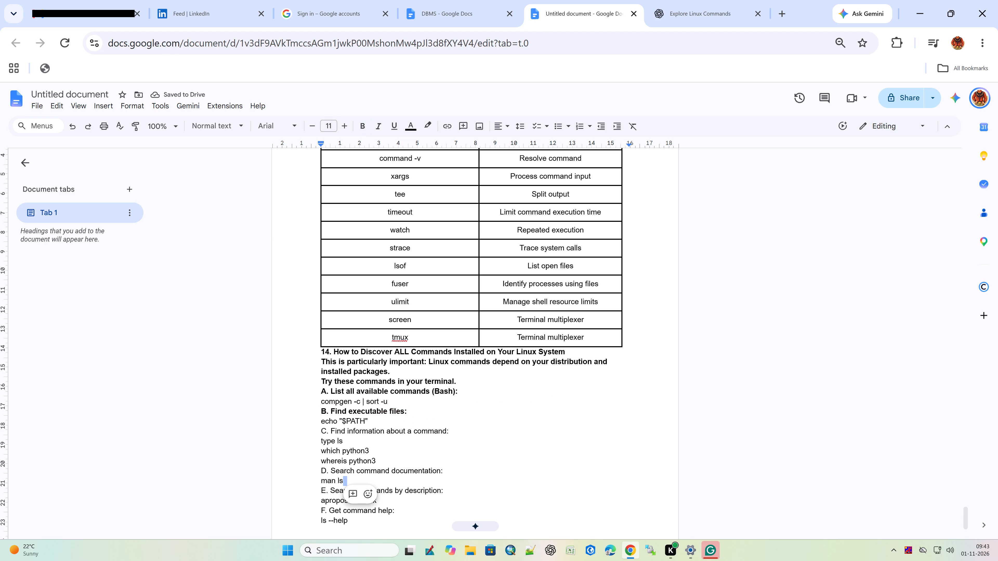
{"action": "left_click_drag", "start_coordinate": [463, 431], "coordinate": [307, 433]}
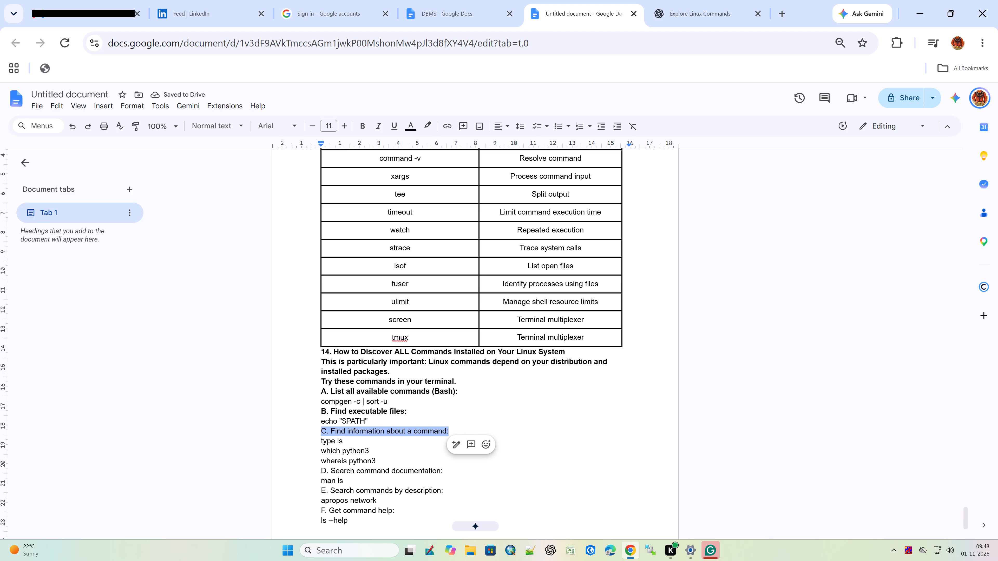
{"action": "key", "text": "ctrl+b"}
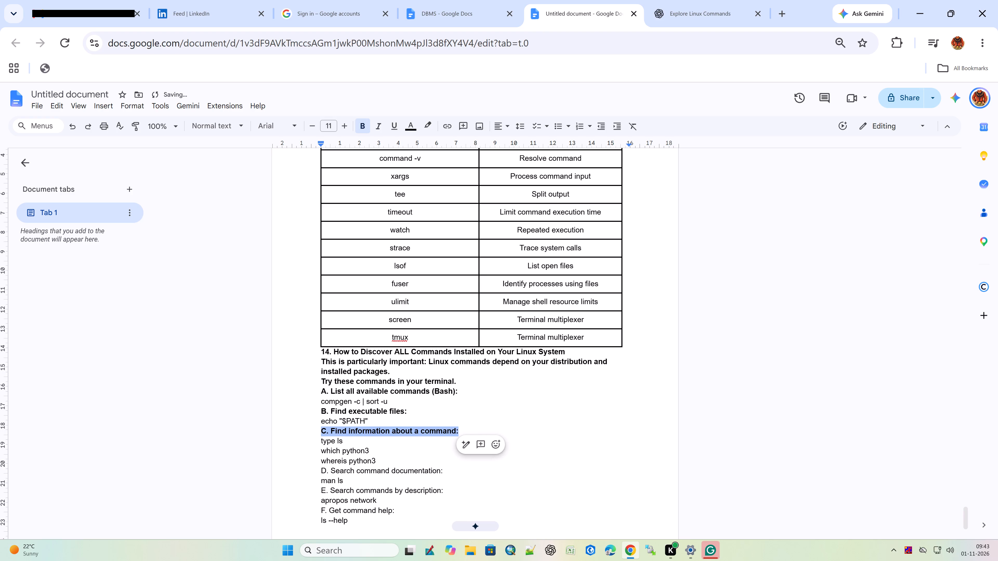
Bold the remaining section 14 subheadings: "D. Search command documentation:", "E. Search commands by description:" and "F. Get command help:".
{"action": "scroll", "coordinate": [388, 437], "scroll_direction": "down", "scroll_amount": 2}
{"action": "left_click_drag", "start_coordinate": [455, 350], "coordinate": [303, 360]}
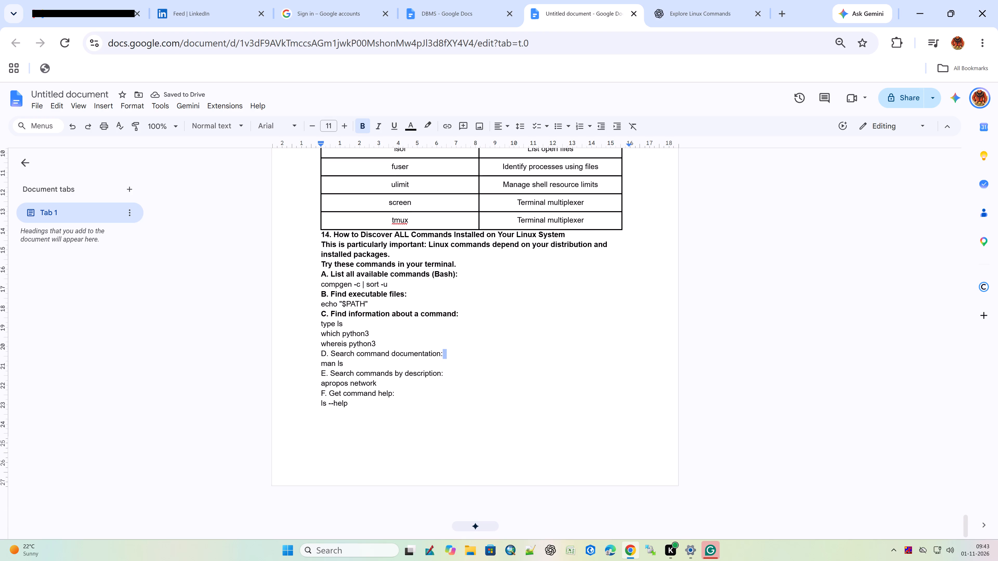
{"action": "left_click_drag", "start_coordinate": [303, 360], "coordinate": [301, 357]}
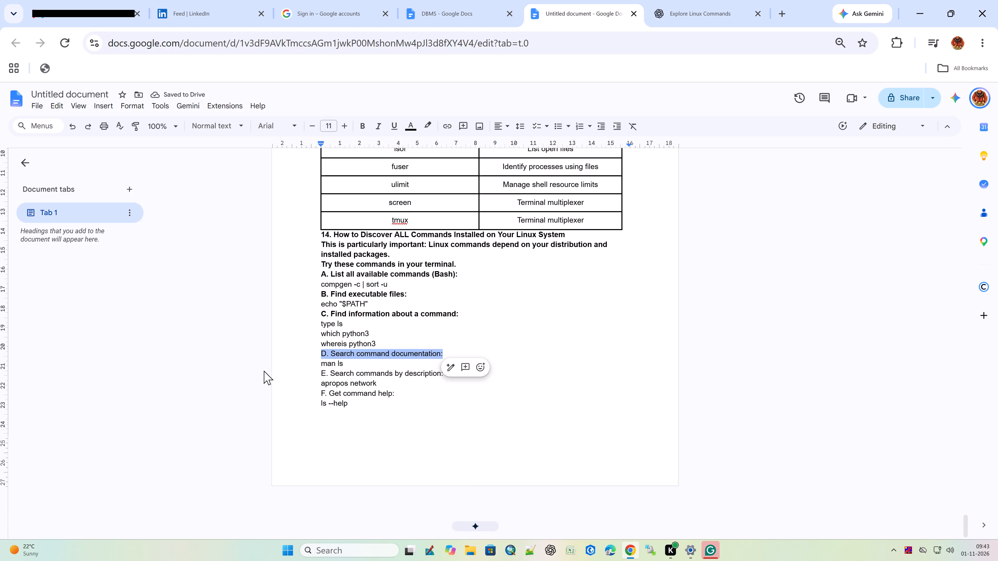
{"action": "key", "text": "ctrl+b"}
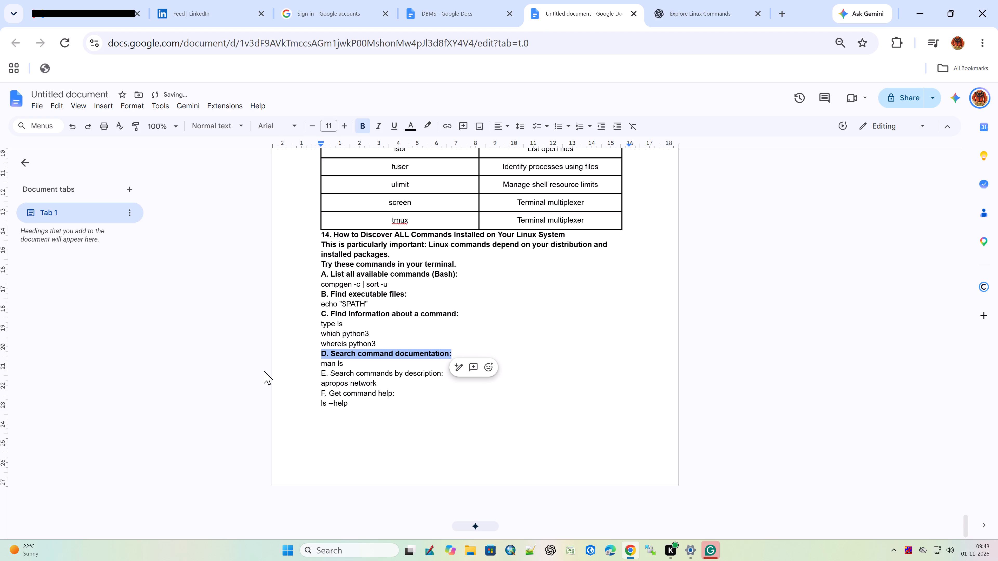
{"action": "scroll", "coordinate": [264, 371], "scroll_direction": "down", "scroll_amount": 2}
{"action": "scroll", "coordinate": [373, 362], "scroll_direction": "down", "scroll_amount": 1}
{"action": "left_click_drag", "start_coordinate": [444, 377], "coordinate": [296, 370]}
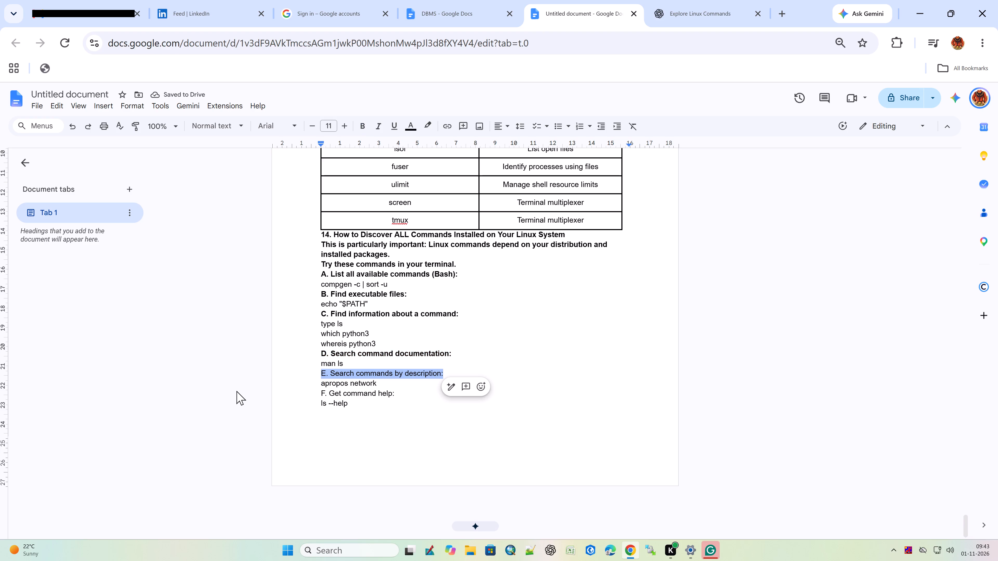
{"action": "key", "text": "ctrl+b"}
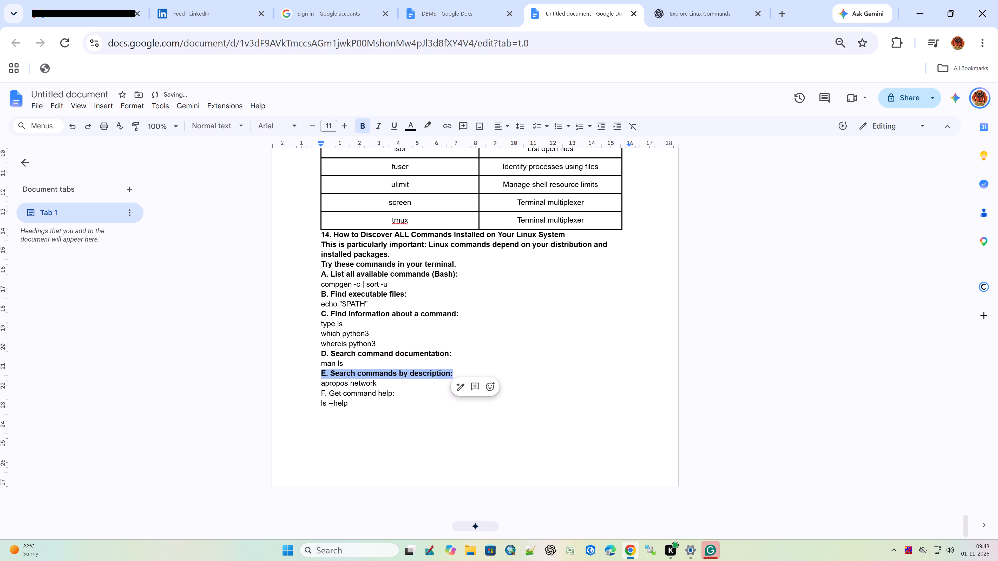
{"action": "left_click_drag", "start_coordinate": [418, 393], "coordinate": [292, 395]}
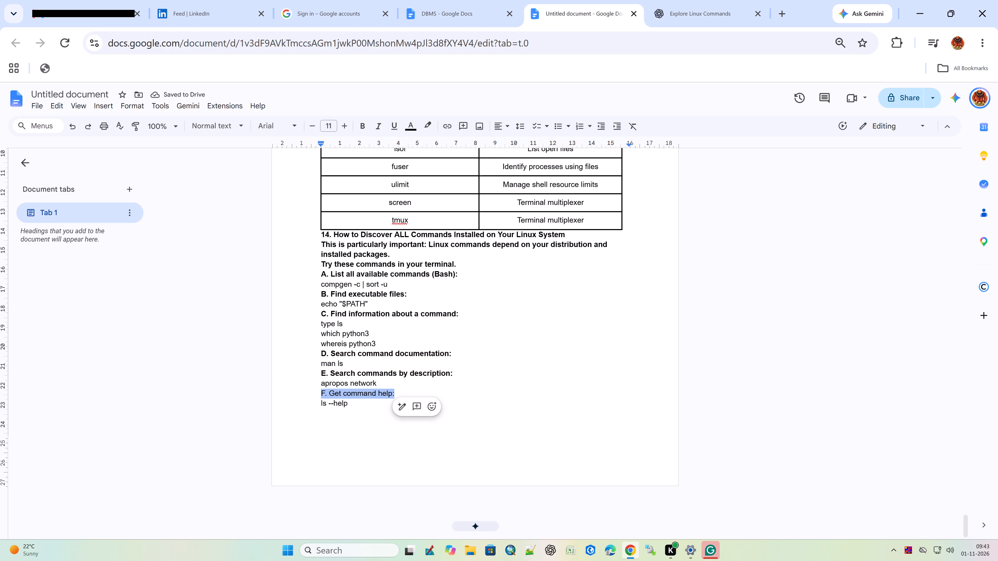
{"action": "key", "text": "ctrl+b"}
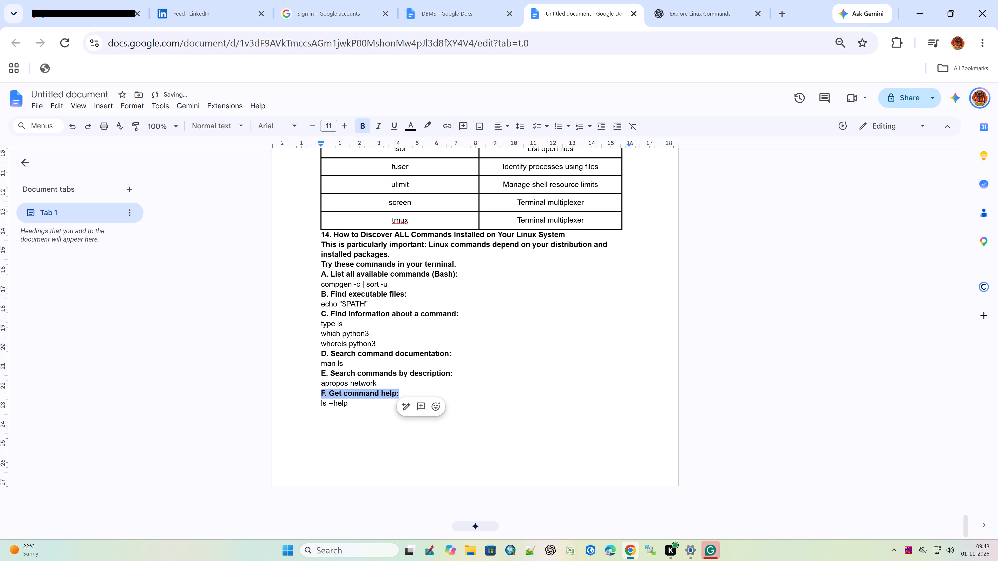
Add a new blank line at the end of the document, below "ls --help".
{"action": "key", "text": "Down"}
{"action": "key", "text": "Down"}
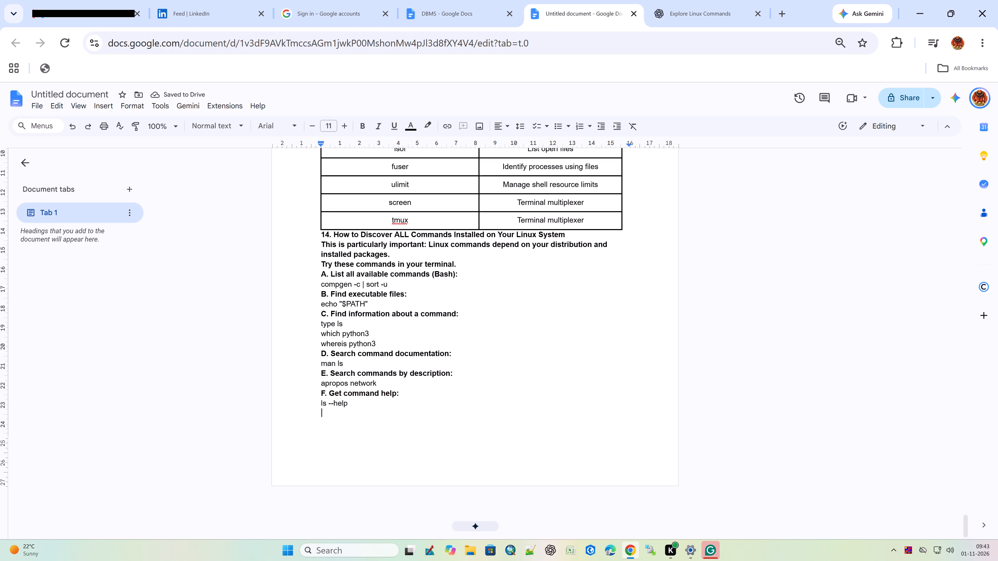
{"action": "key", "text": "Down"}
{"action": "key", "text": "Return"}
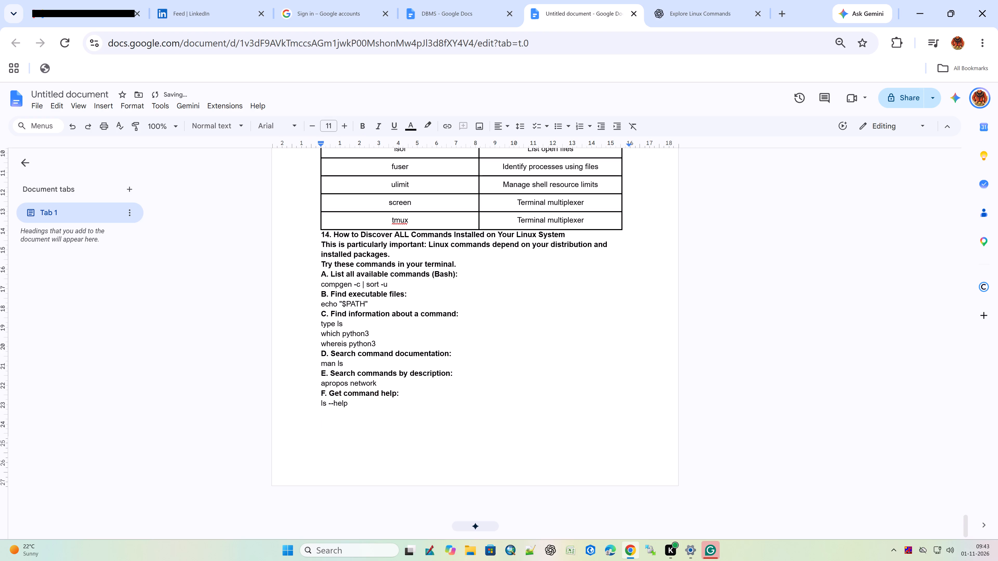